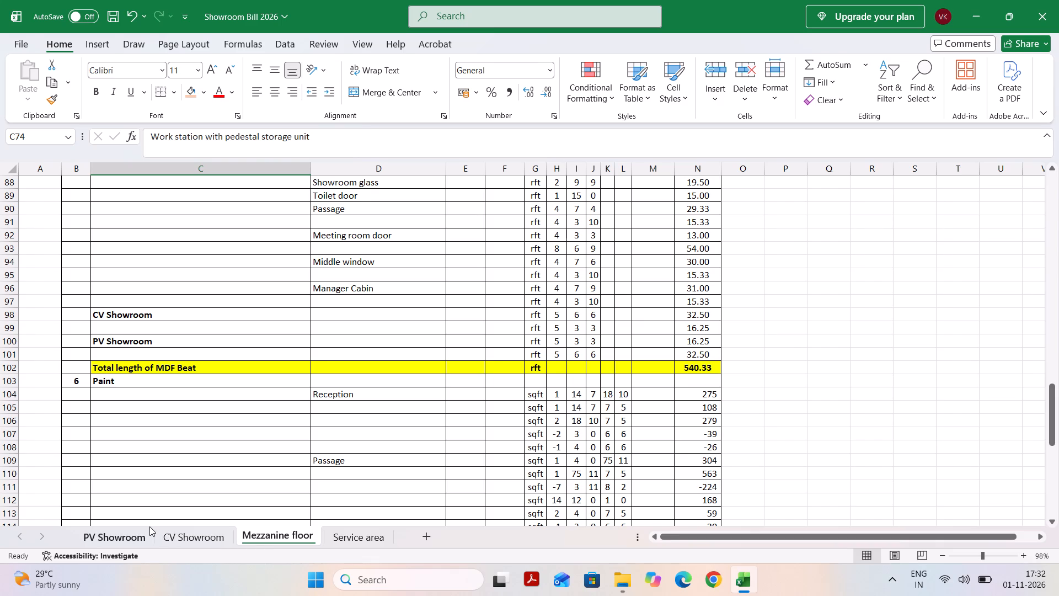
pyautogui.click(129, 540)
pyautogui.click(250, 544)
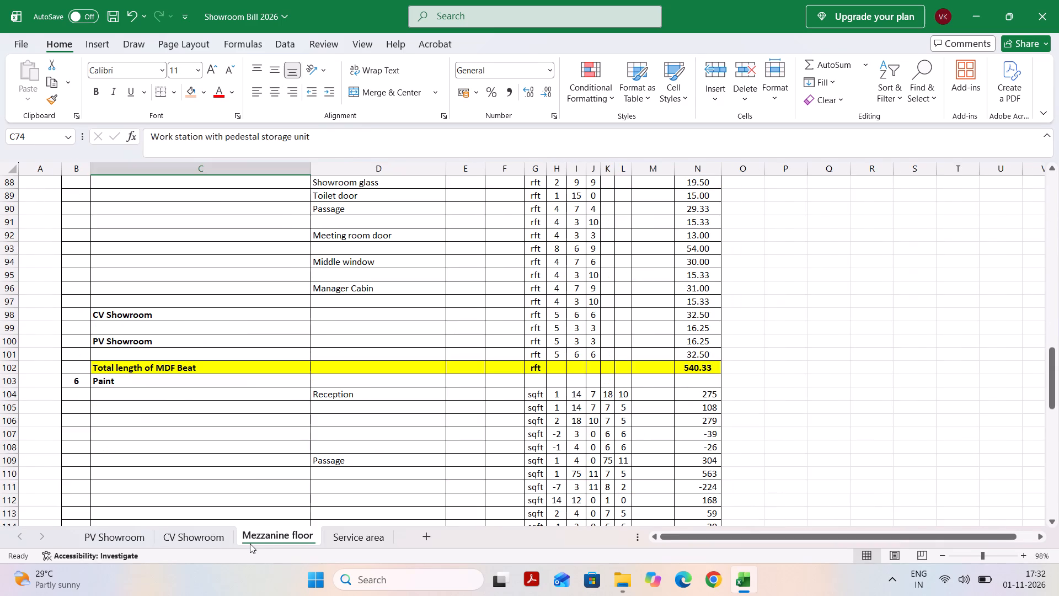
pyautogui.scroll(-2, 336, 364)
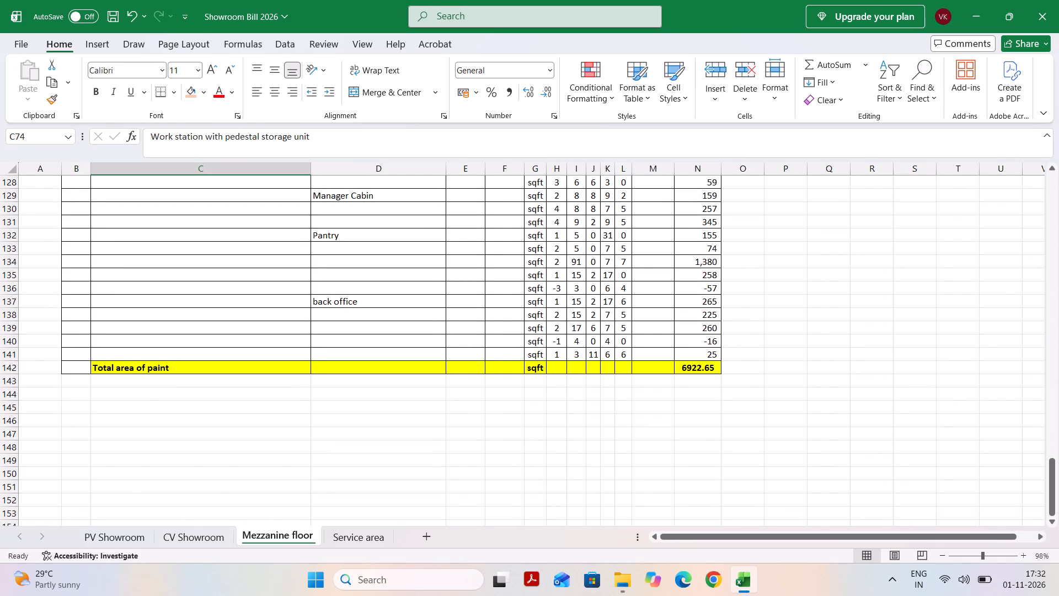
pyautogui.click(22, 366)
pyautogui.click(7, 368)
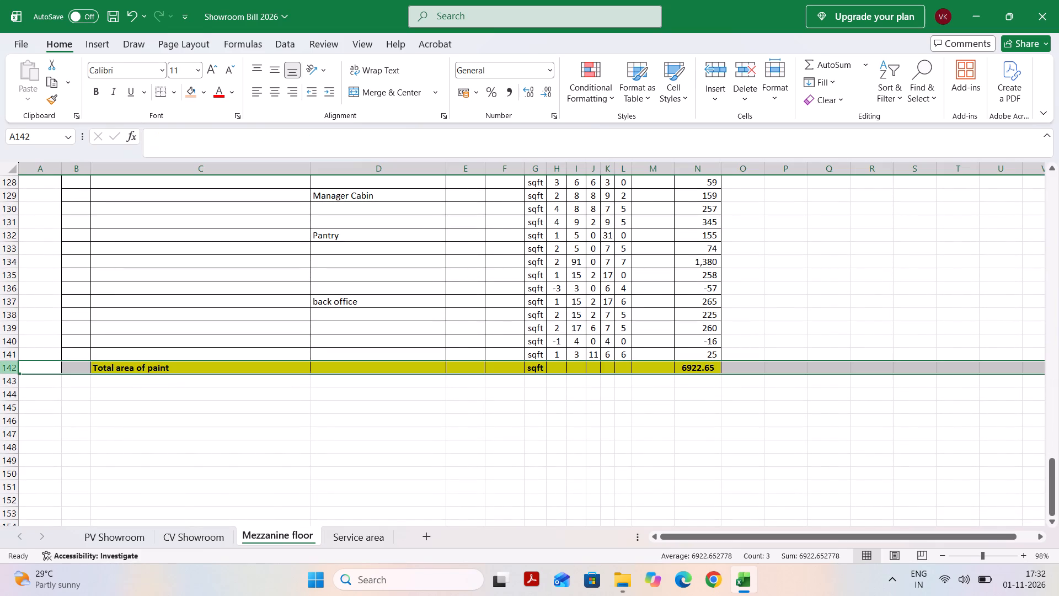
pyautogui.scroll(1, 248, 308)
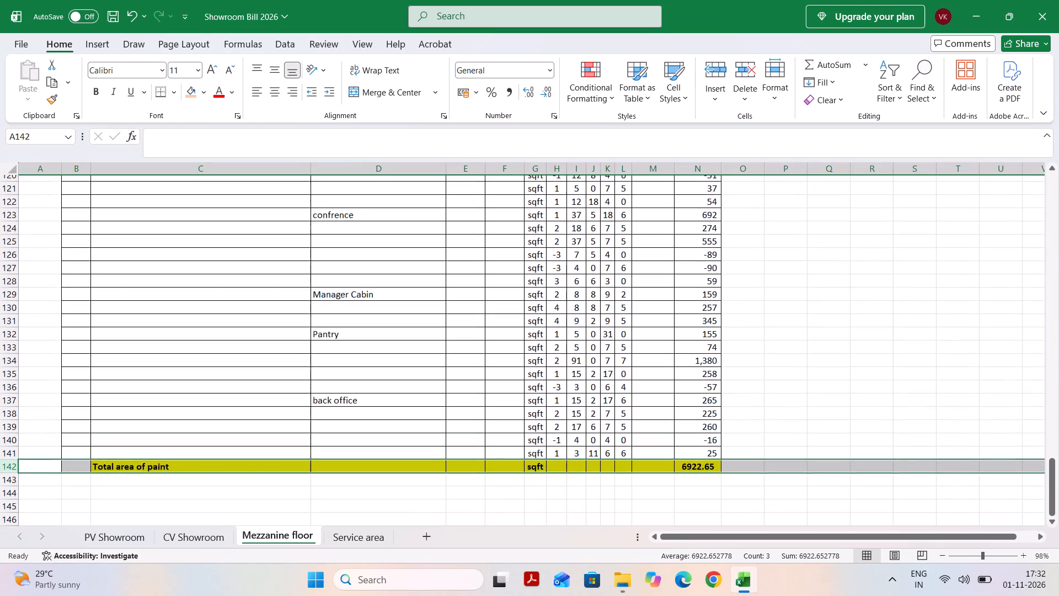
# Review the PV Showroom sheet from the carpentry items through wallpaper and tile work to the Paint Work measurements.
pyautogui.click(123, 536)
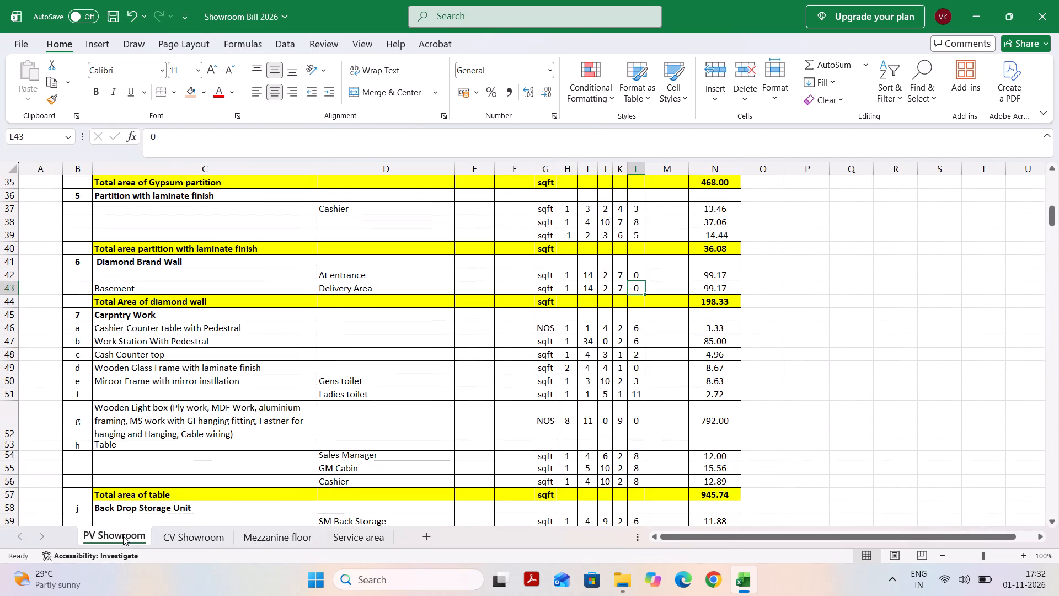
pyautogui.scroll(-2, 197, 467)
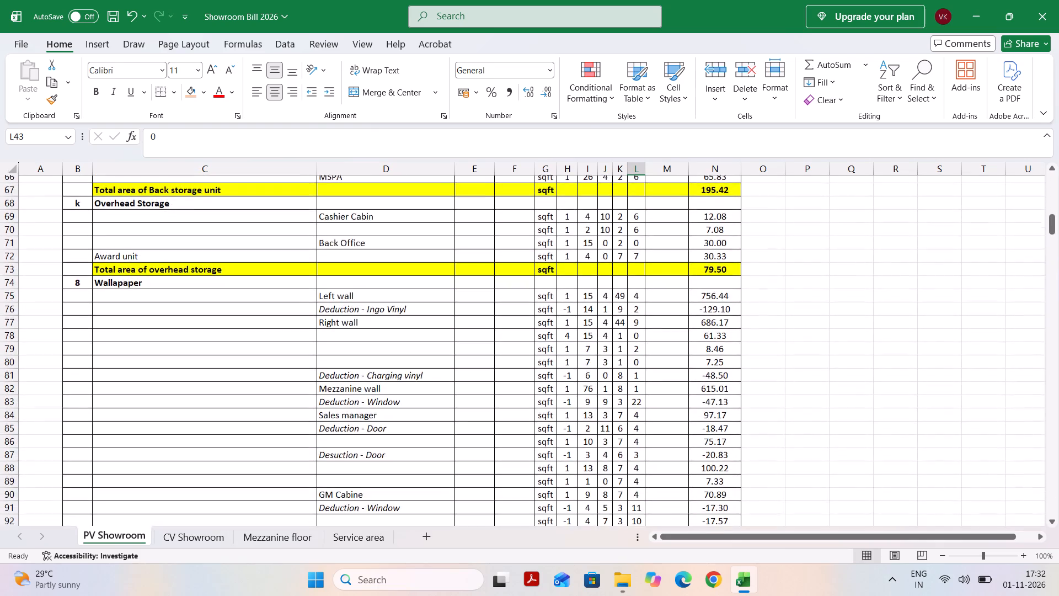
pyautogui.click(291, 454)
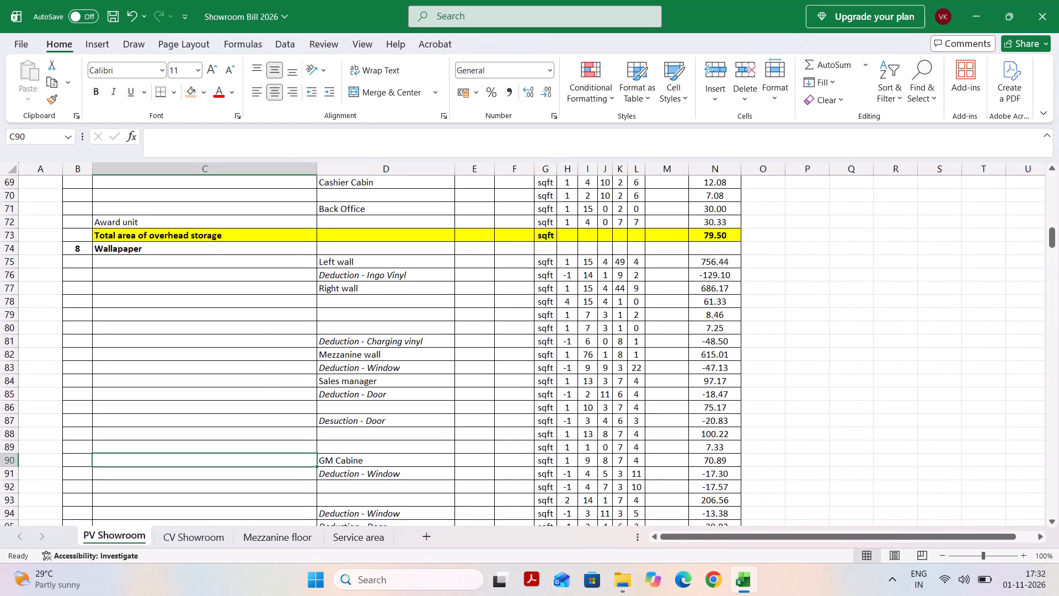
pyautogui.scroll(-1, 291, 454)
pyautogui.scroll(2, 291, 454)
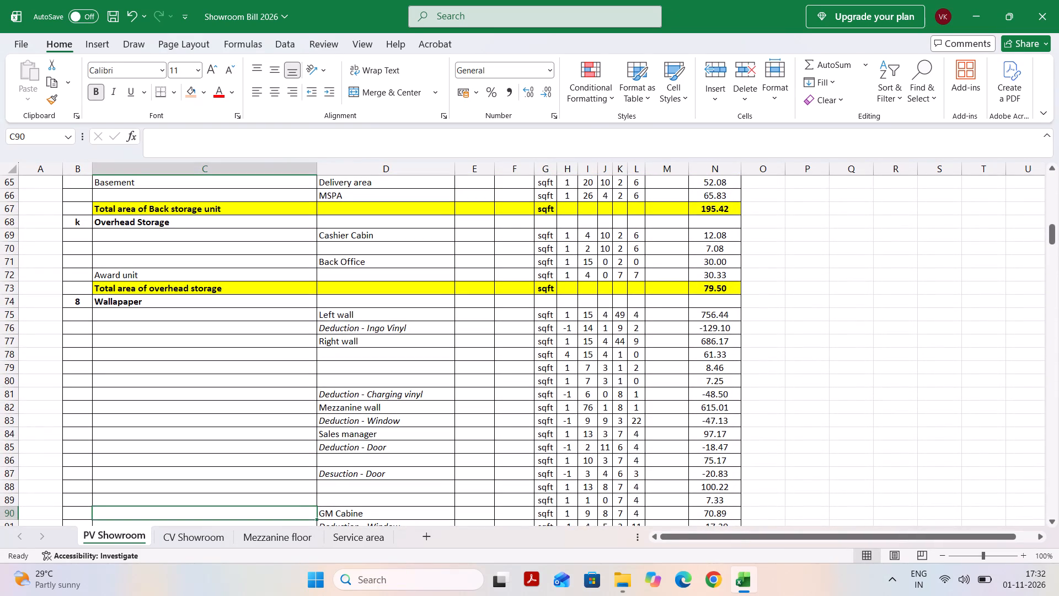
pyautogui.scroll(-2, 328, 422)
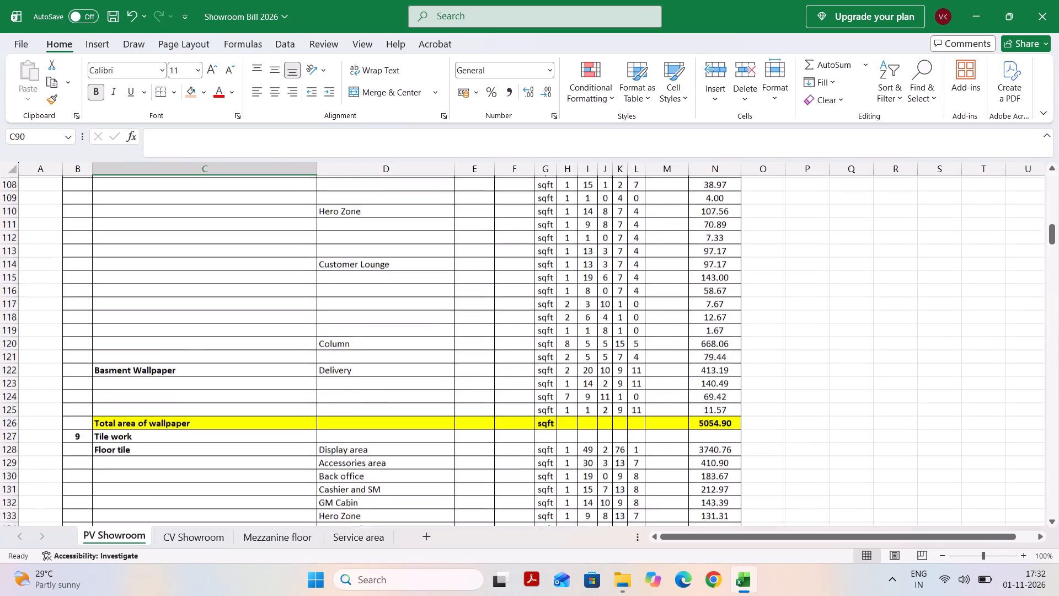
pyautogui.scroll(-2, 328, 422)
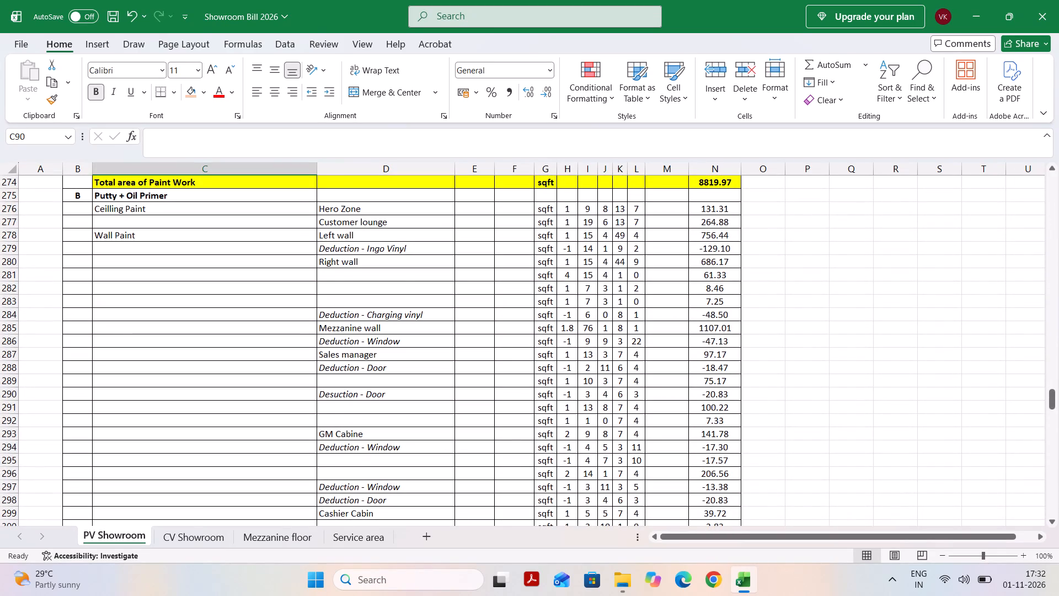
pyautogui.scroll(4, 337, 402)
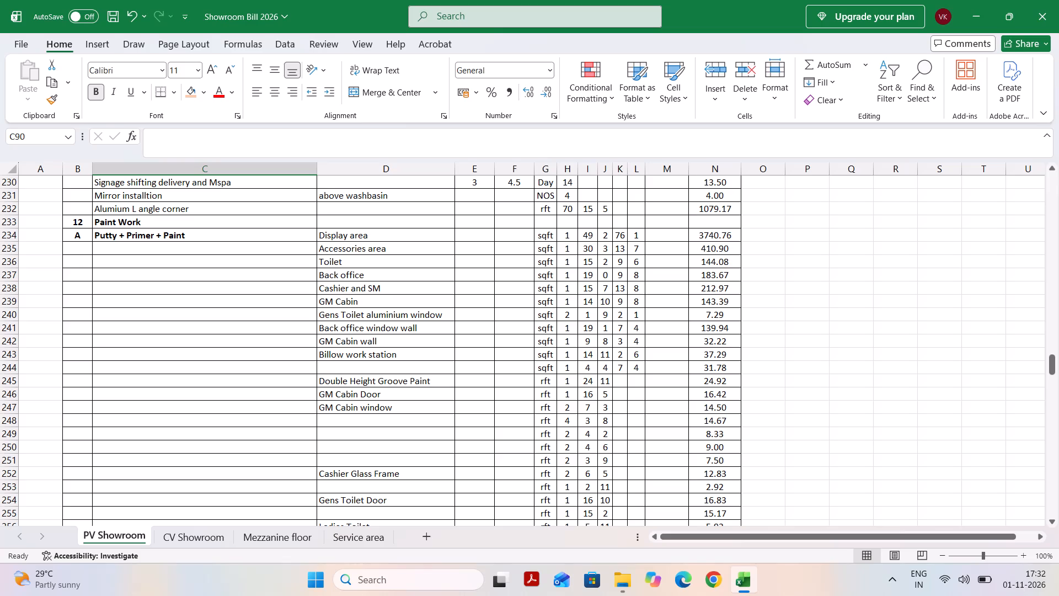
pyautogui.scroll(-2, 387, 406)
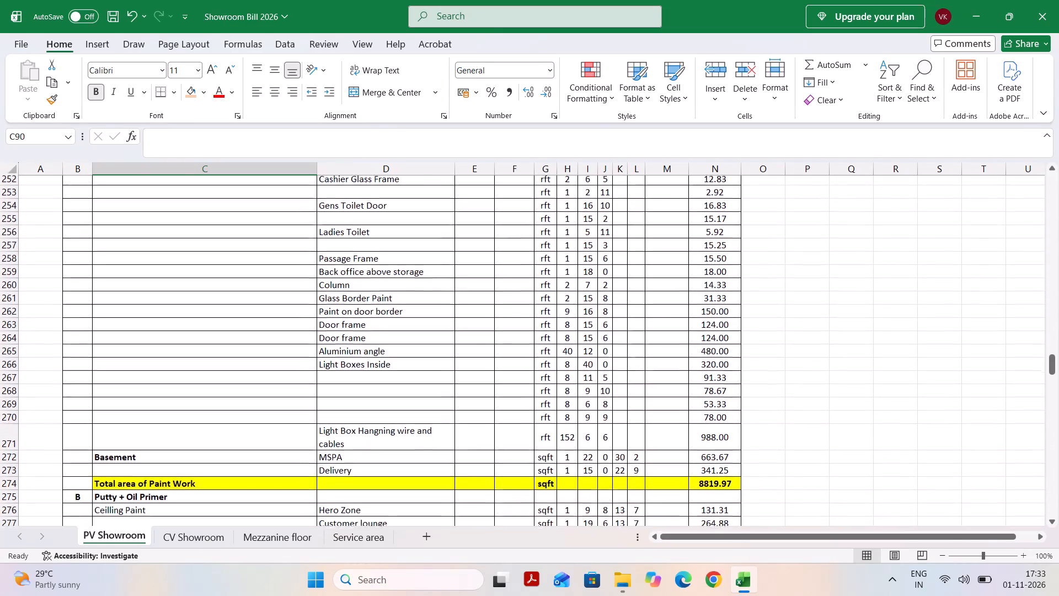
pyautogui.scroll(2, 387, 406)
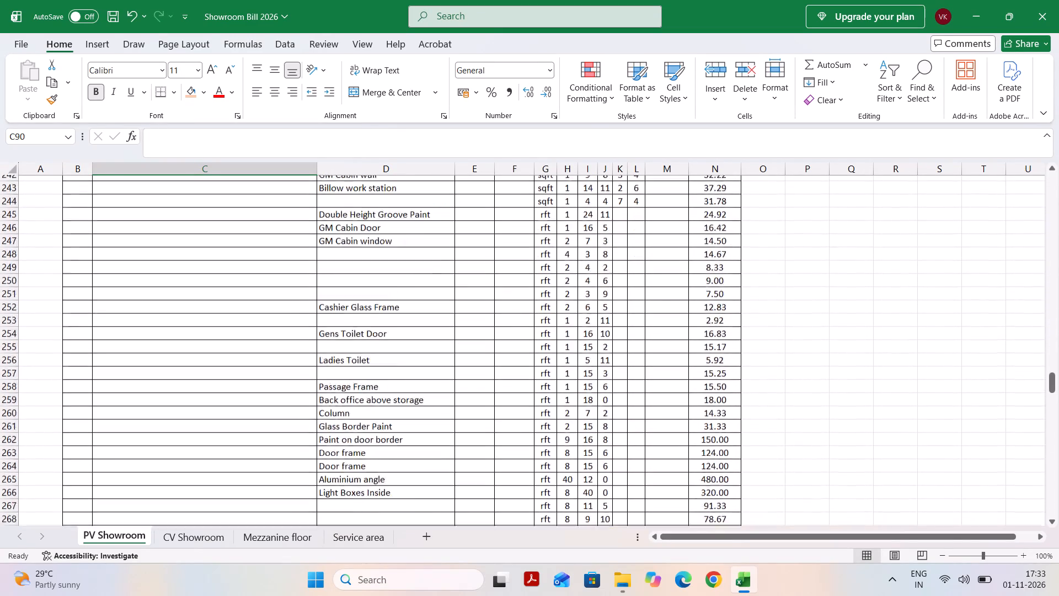
pyautogui.scroll(1, 387, 406)
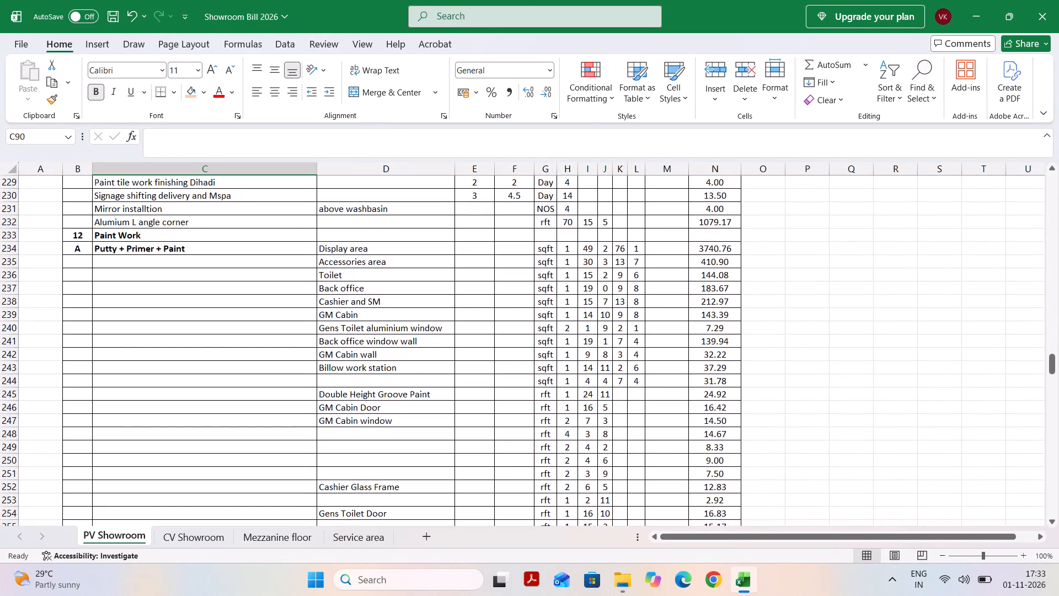
pyautogui.scroll(-1, 285, 466)
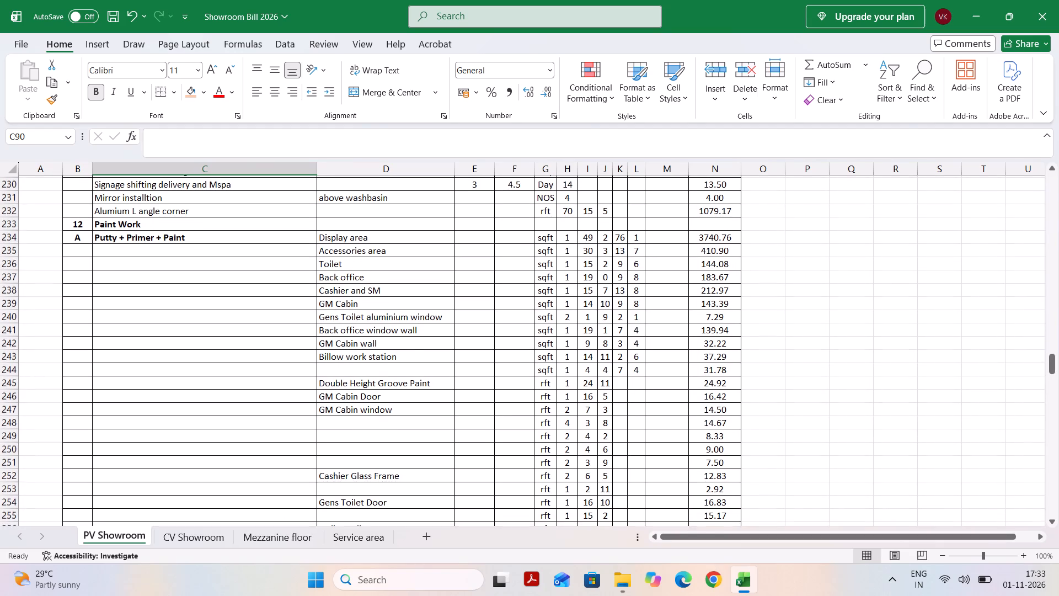
pyautogui.scroll(-1, 285, 466)
# Recheck the room-by-room entries in the Paint section of the Mezzanine floor sheet.
pyautogui.click(264, 536)
pyautogui.scroll(1, 286, 445)
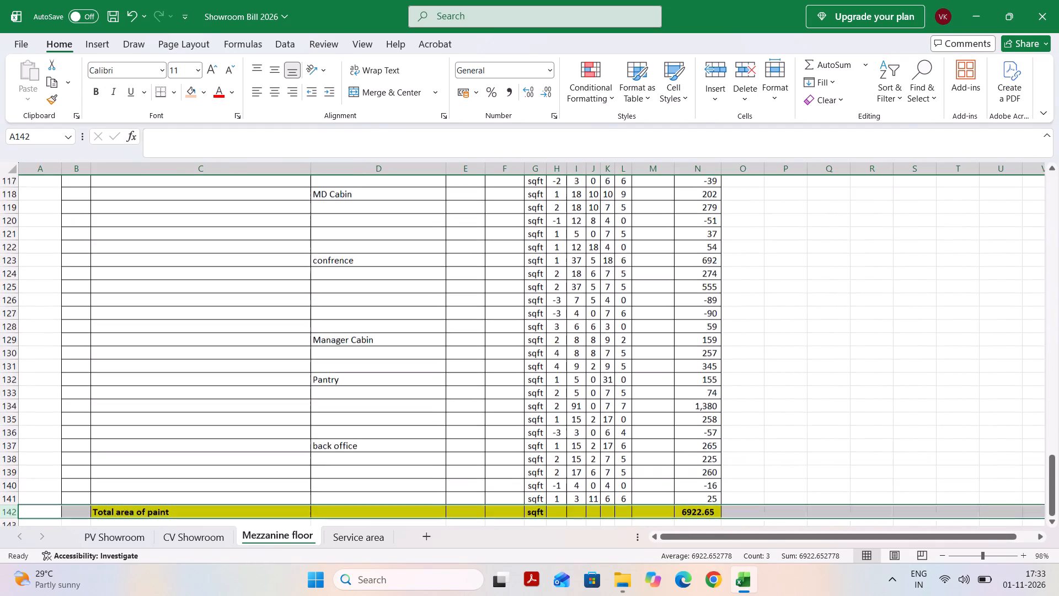
pyautogui.scroll(3, 286, 445)
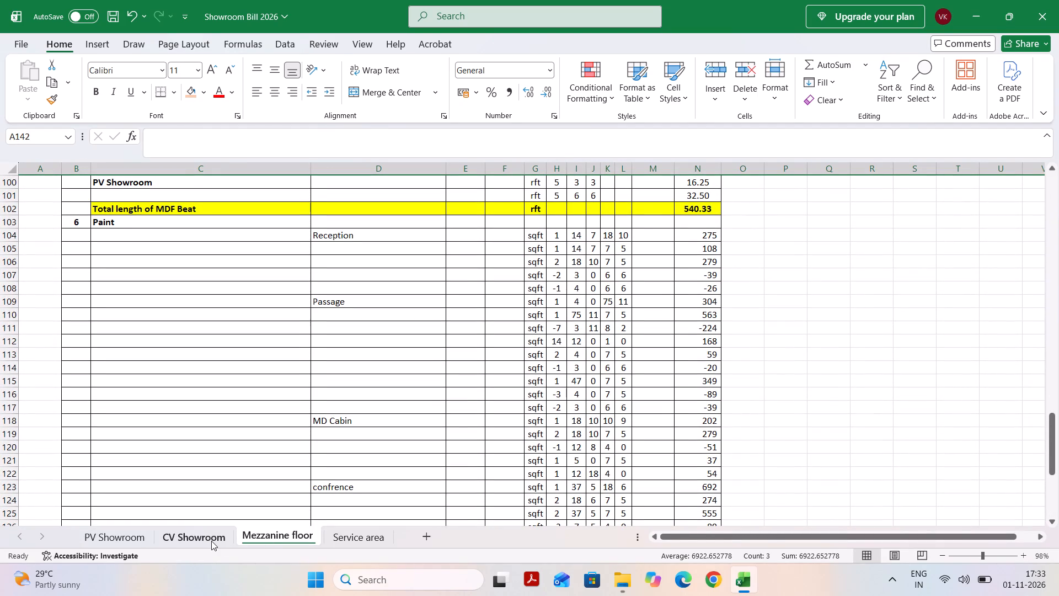
pyautogui.scroll(1, 234, 480)
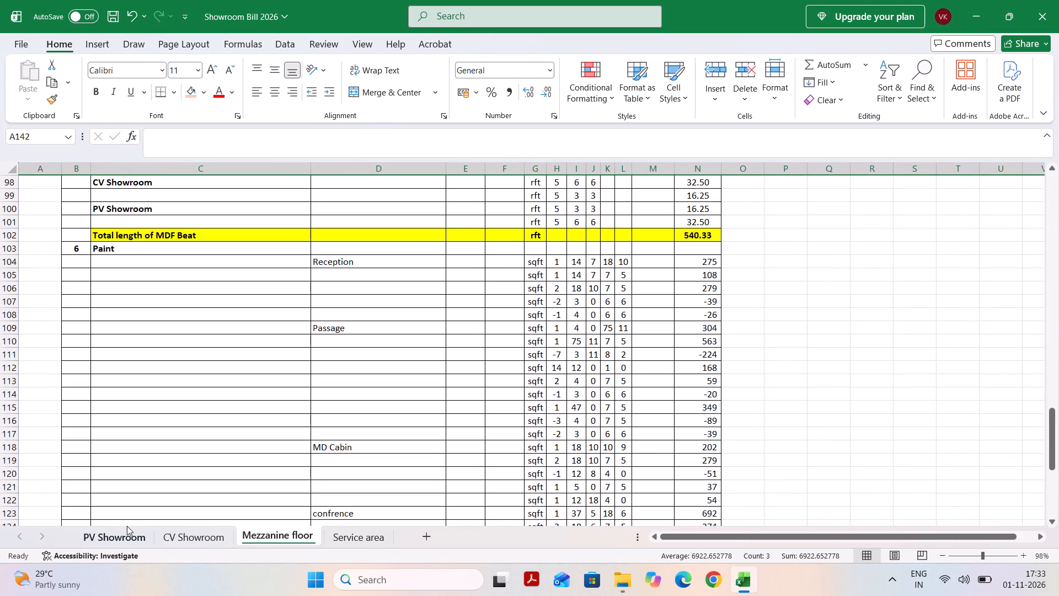
# Examine the PV Showroom sheet's single items, paint and primer work, plumbing, ACP, window, glass and granite sections.
pyautogui.click(119, 526)
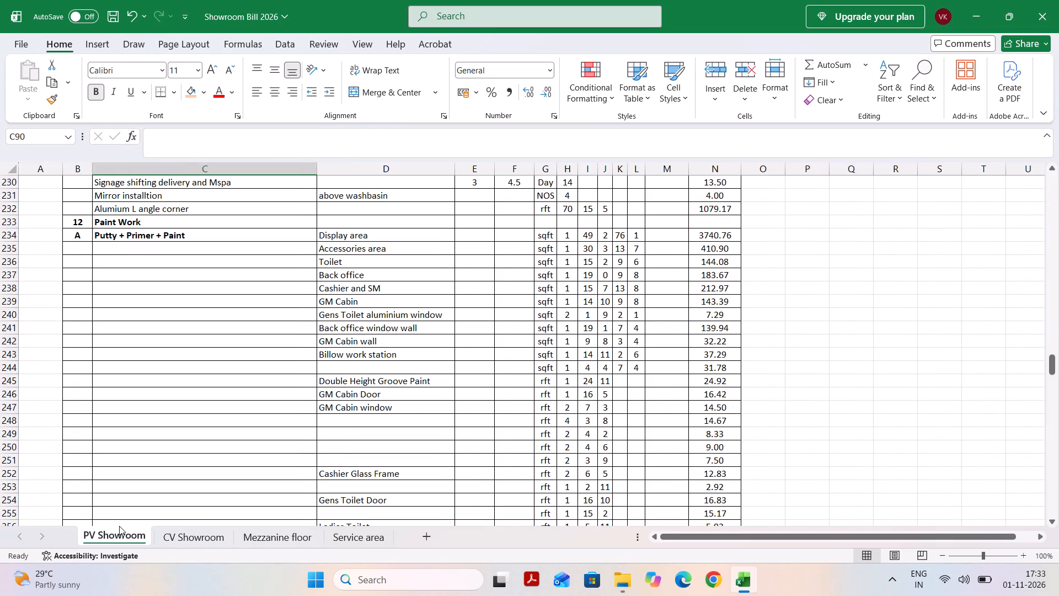
pyautogui.scroll(1, 201, 470)
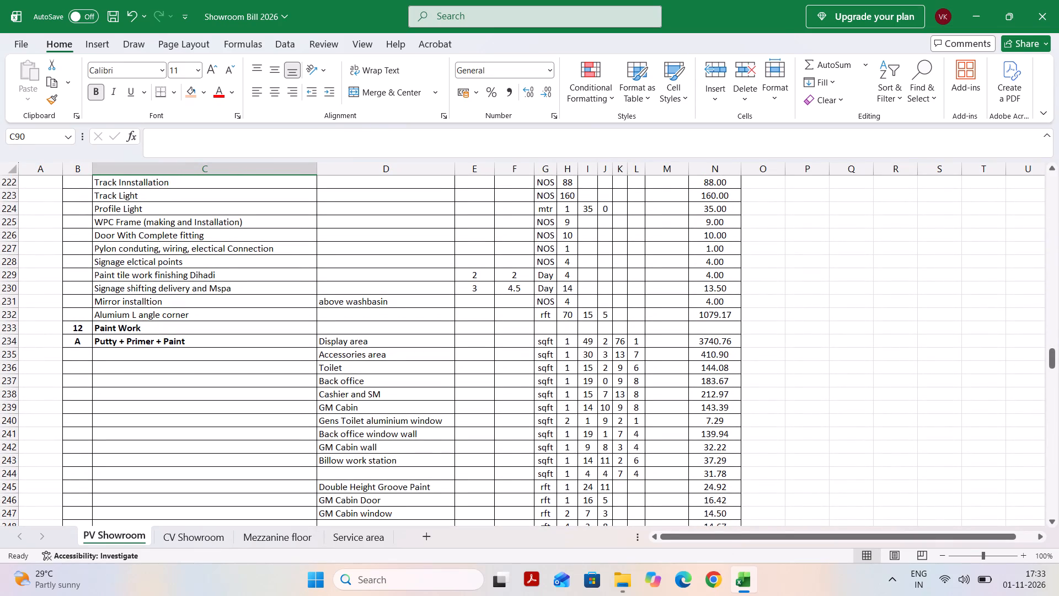
pyautogui.scroll(-1, 238, 463)
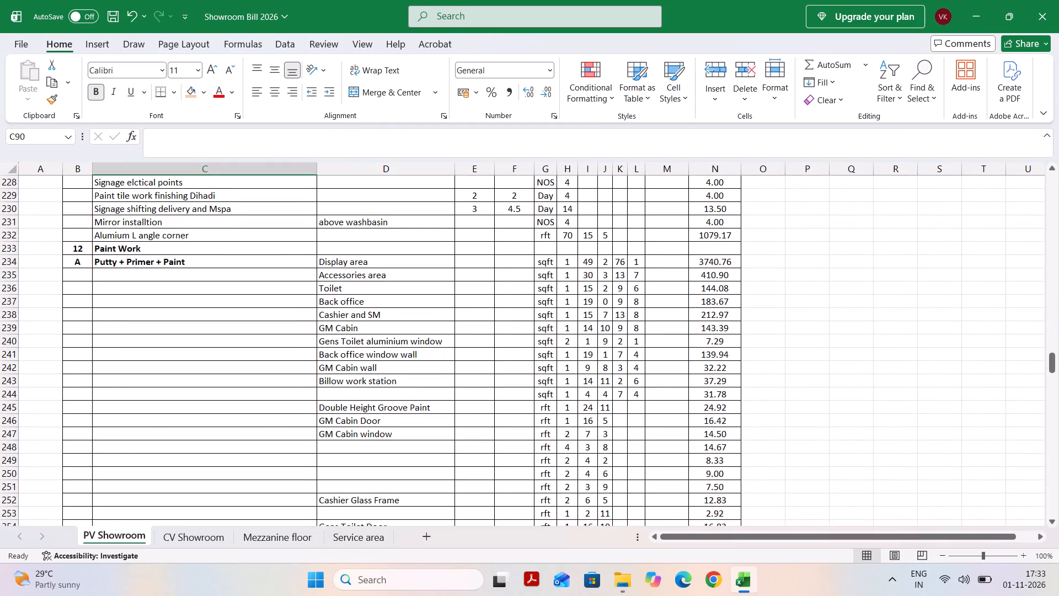
pyautogui.scroll(1, 238, 463)
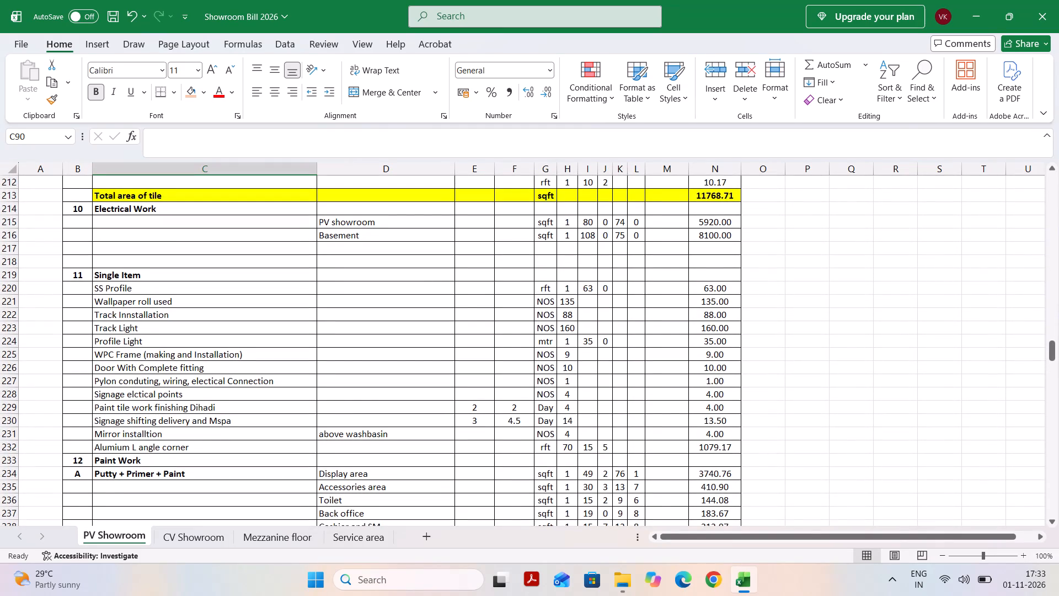
pyautogui.scroll(-2, 238, 463)
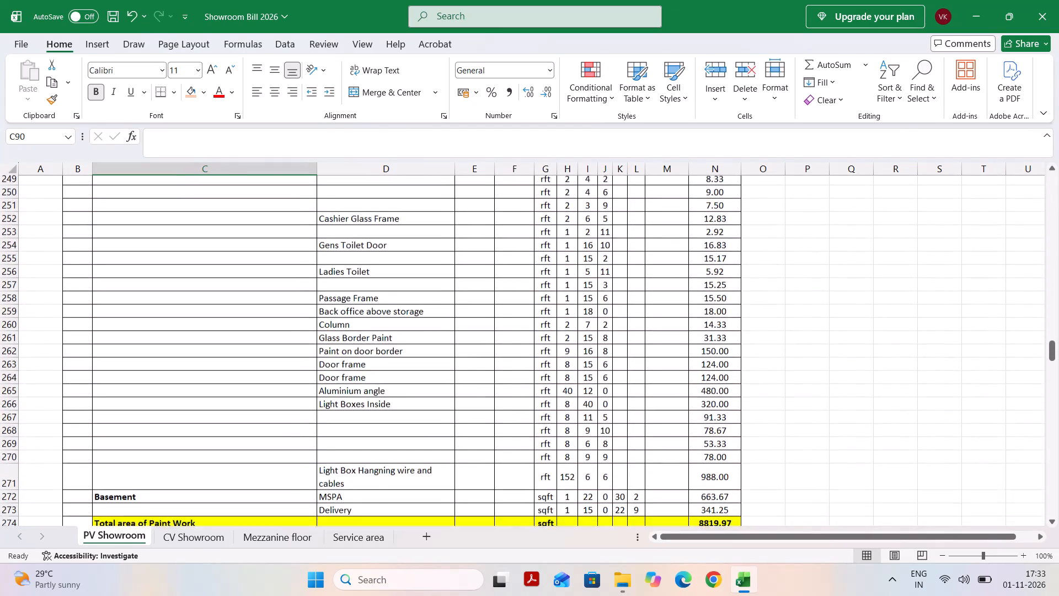
pyautogui.scroll(-2, 238, 463)
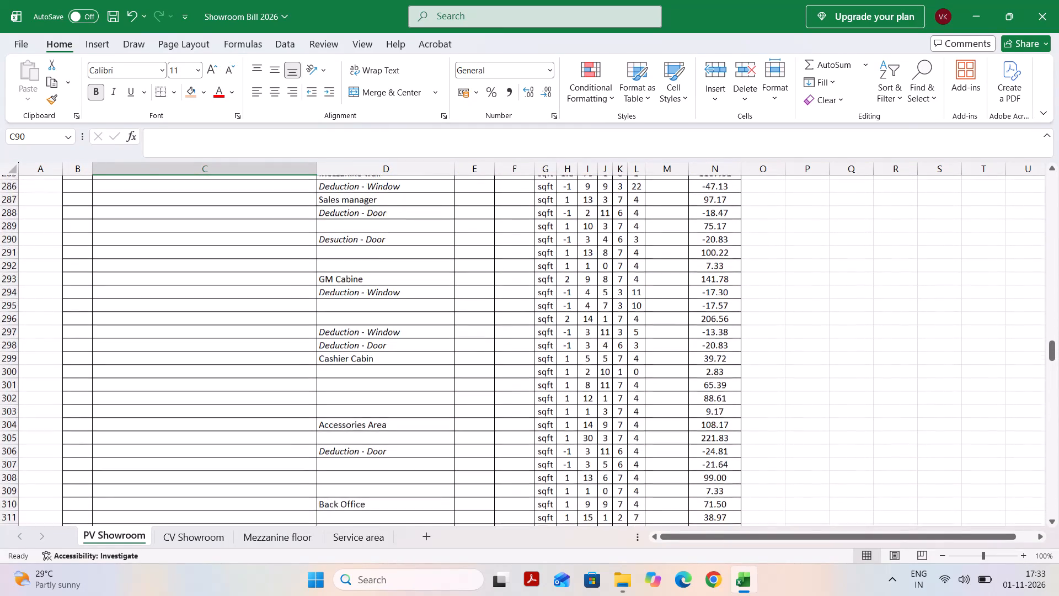
pyautogui.scroll(-3, 238, 463)
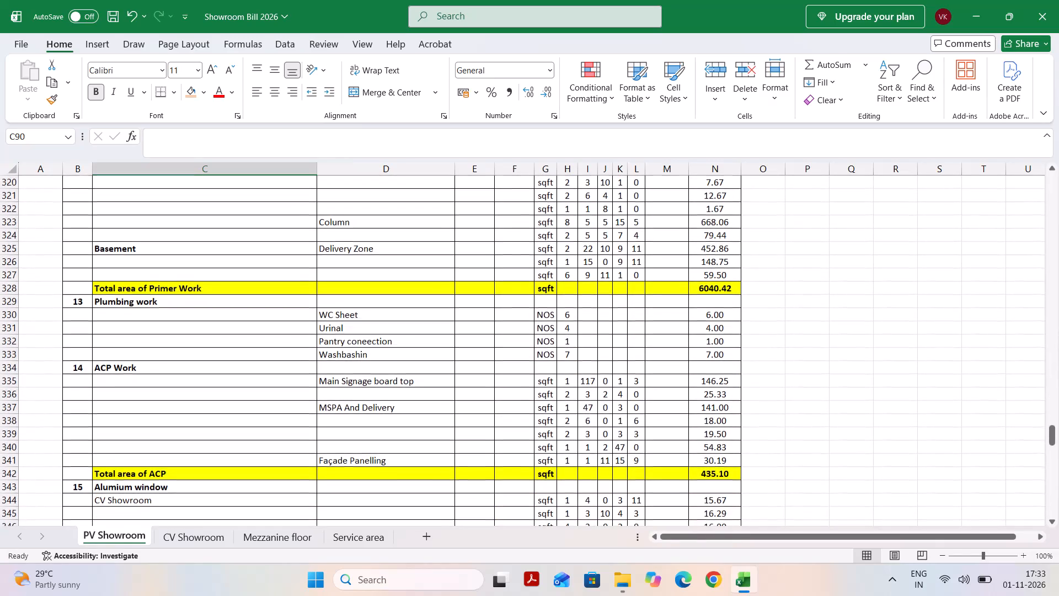
pyautogui.scroll(-1, 238, 463)
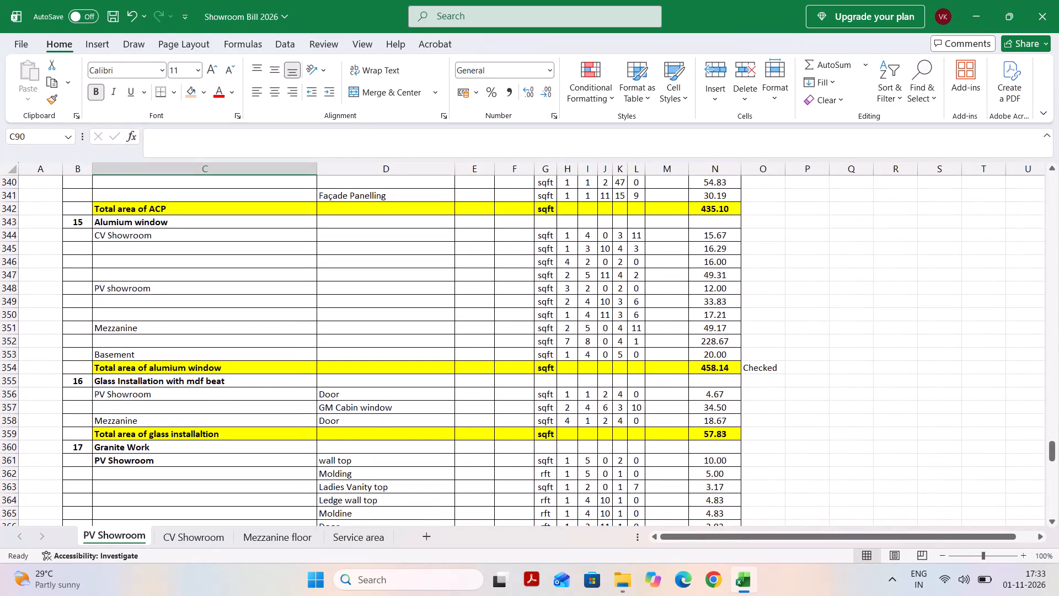
# Review the CV Showroom sheet's tile, ceiling paint, wall paint and extra work measurements.
pyautogui.click(206, 544)
pyautogui.scroll(-2, 224, 476)
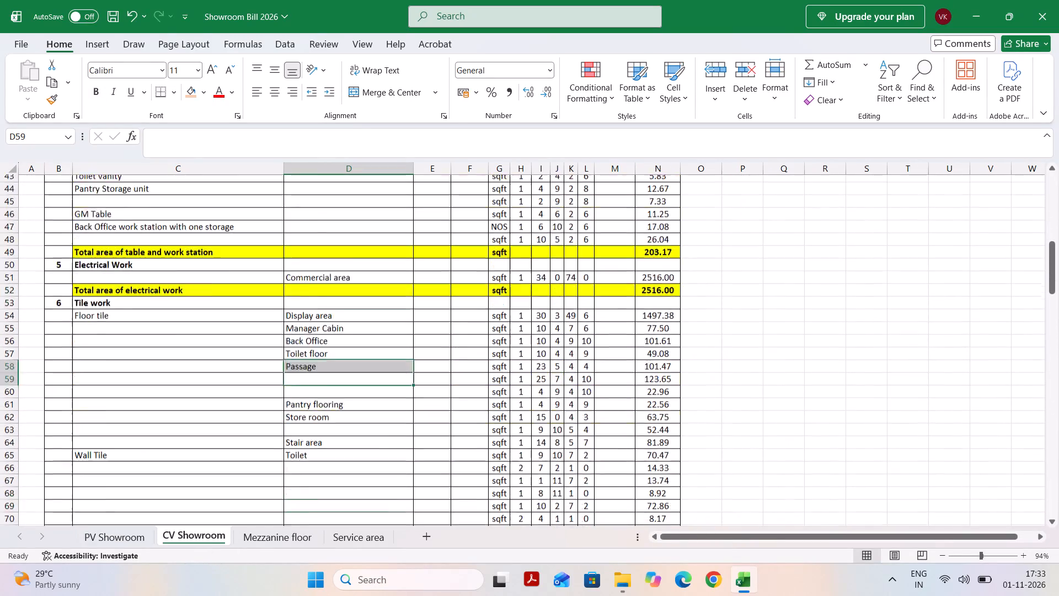
pyautogui.scroll(-2, 224, 476)
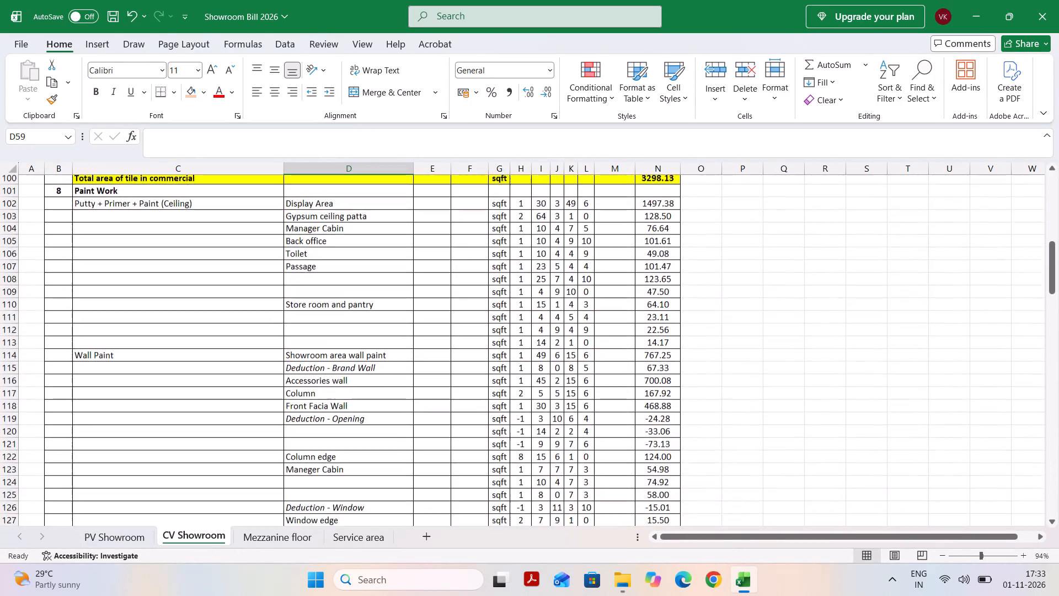
pyautogui.scroll(-3, 224, 476)
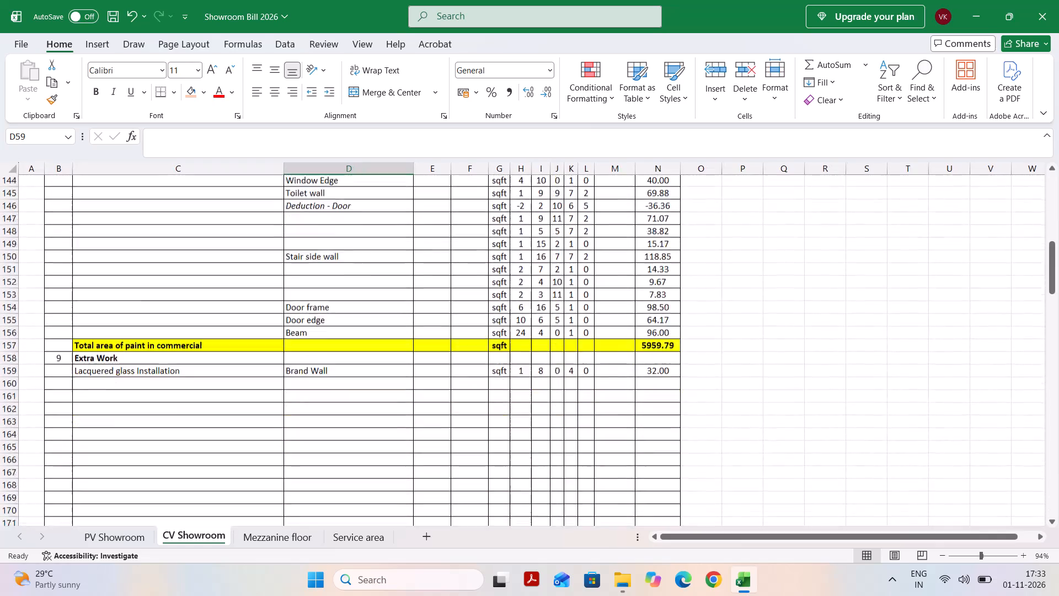
pyautogui.scroll(-1, 224, 476)
pyautogui.scroll(3, 224, 476)
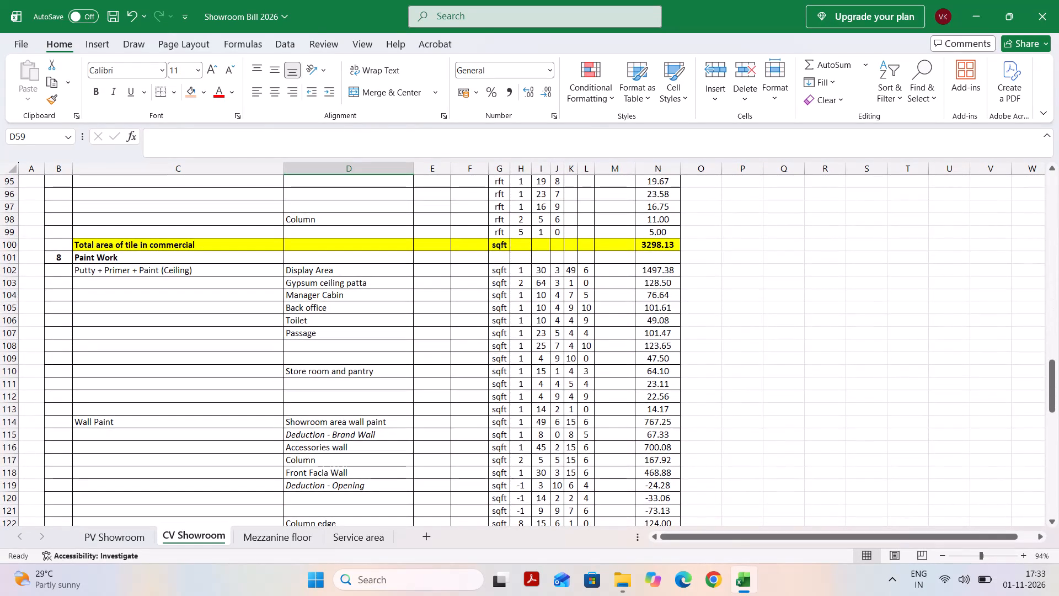
pyautogui.scroll(-1, 250, 461)
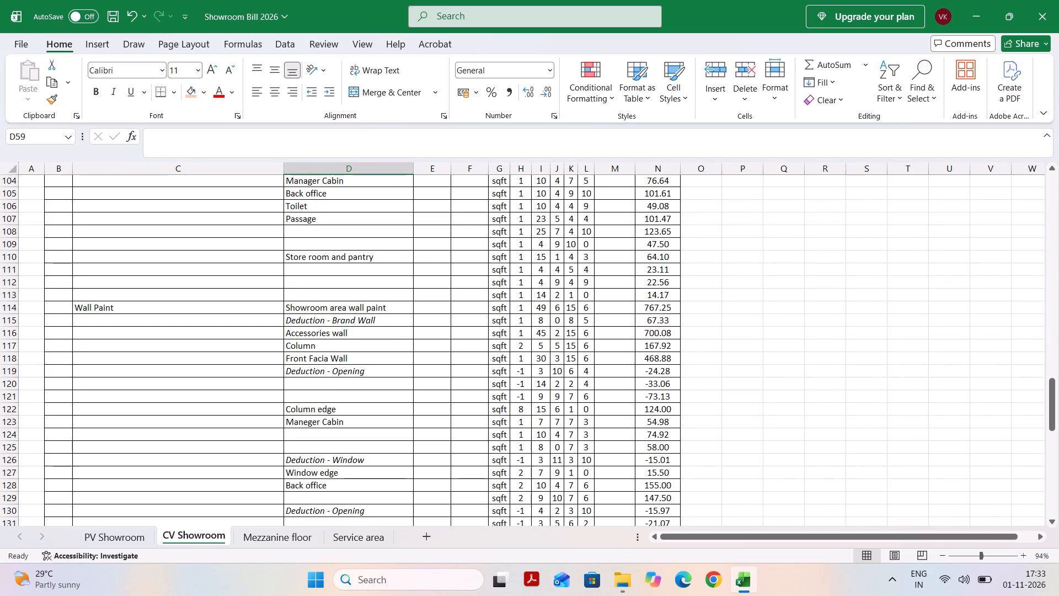
# Review the Granite Work and Cable measurements on the PV Showroom sheet.
pyautogui.click(94, 537)
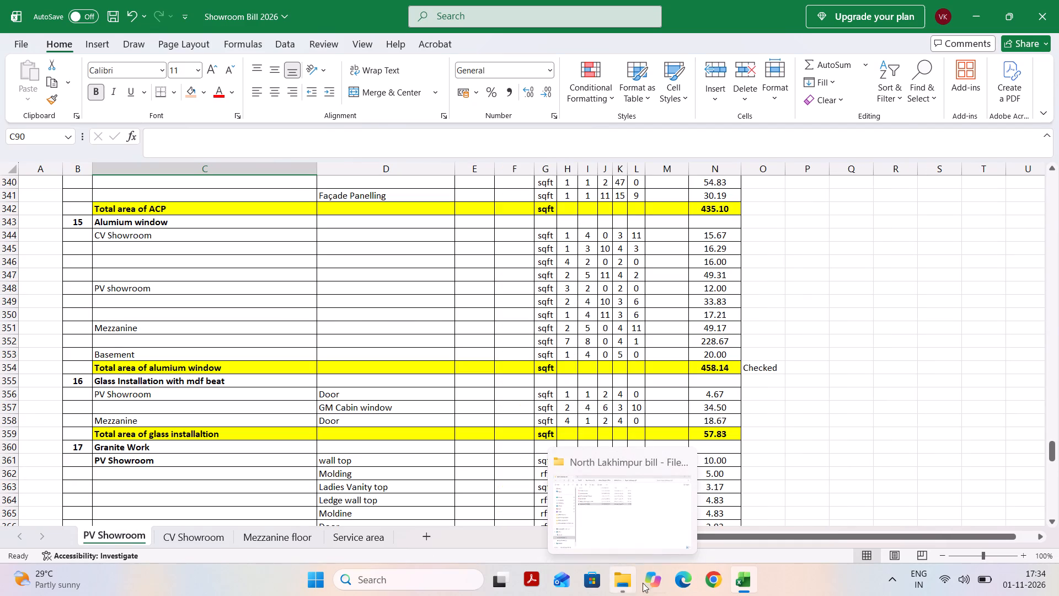
pyautogui.click(615, 587)
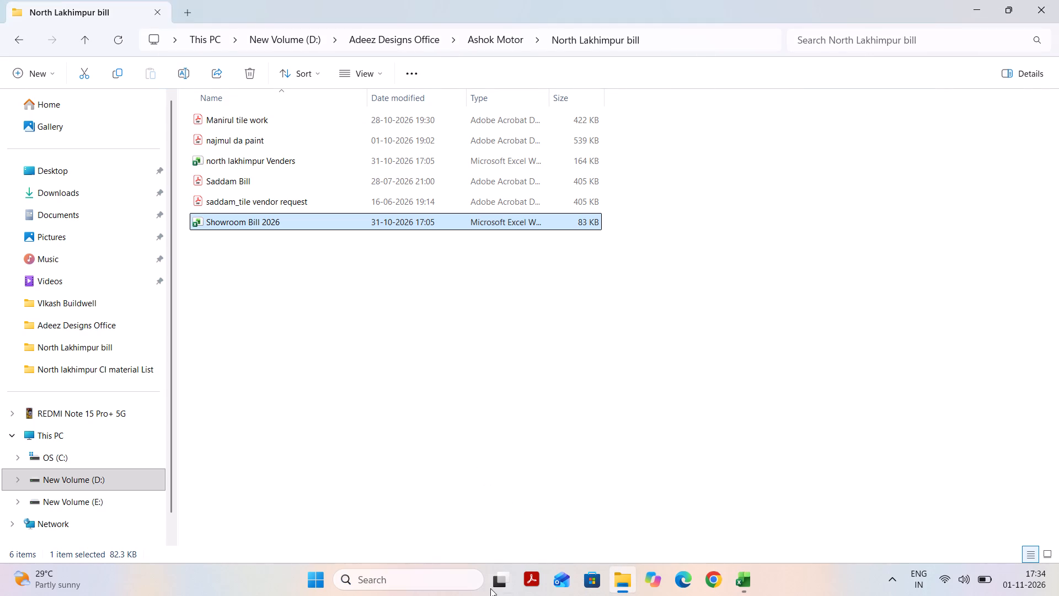
pyautogui.click(750, 582)
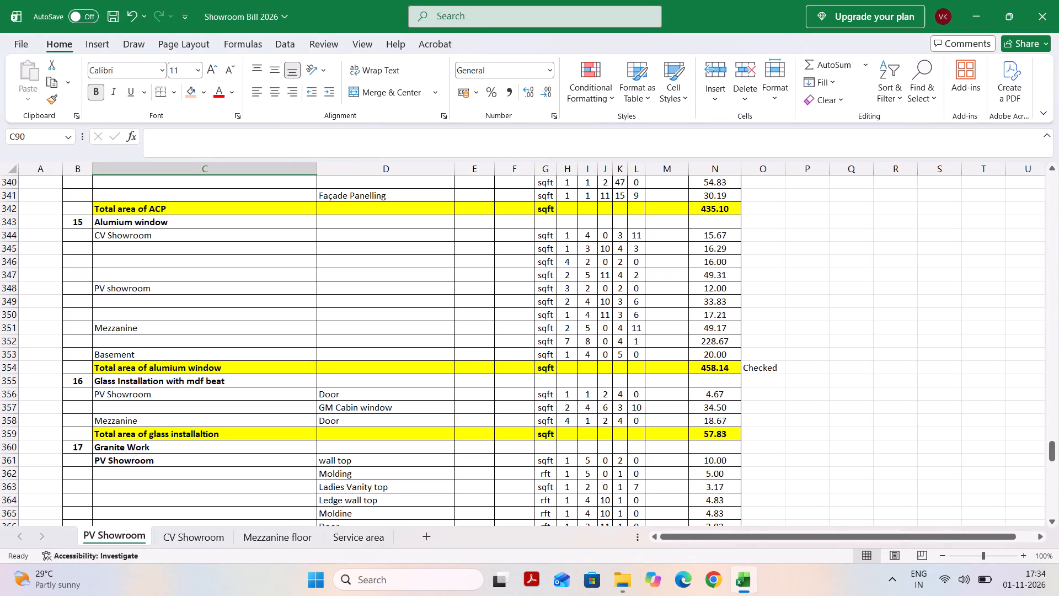
pyautogui.scroll(-2, 142, 435)
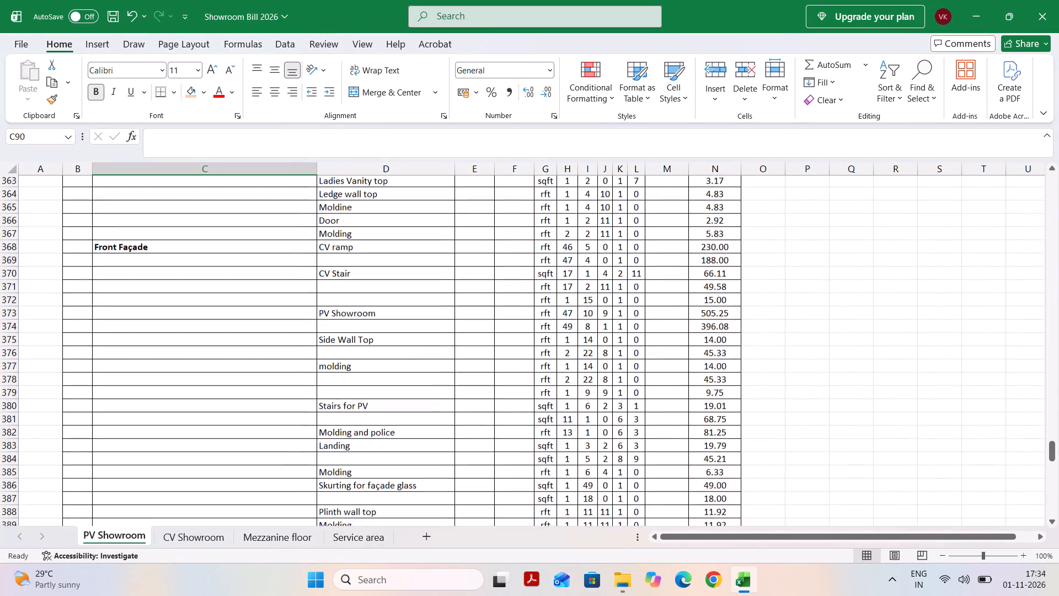
pyautogui.scroll(-1, 142, 435)
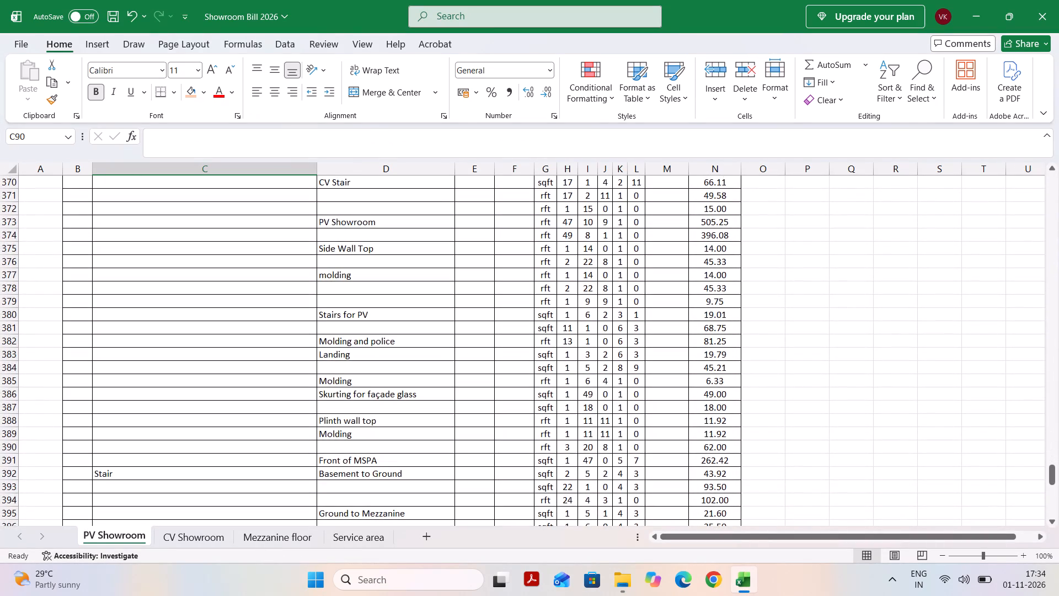
pyautogui.scroll(-1, 220, 467)
pyautogui.scroll(1, 220, 467)
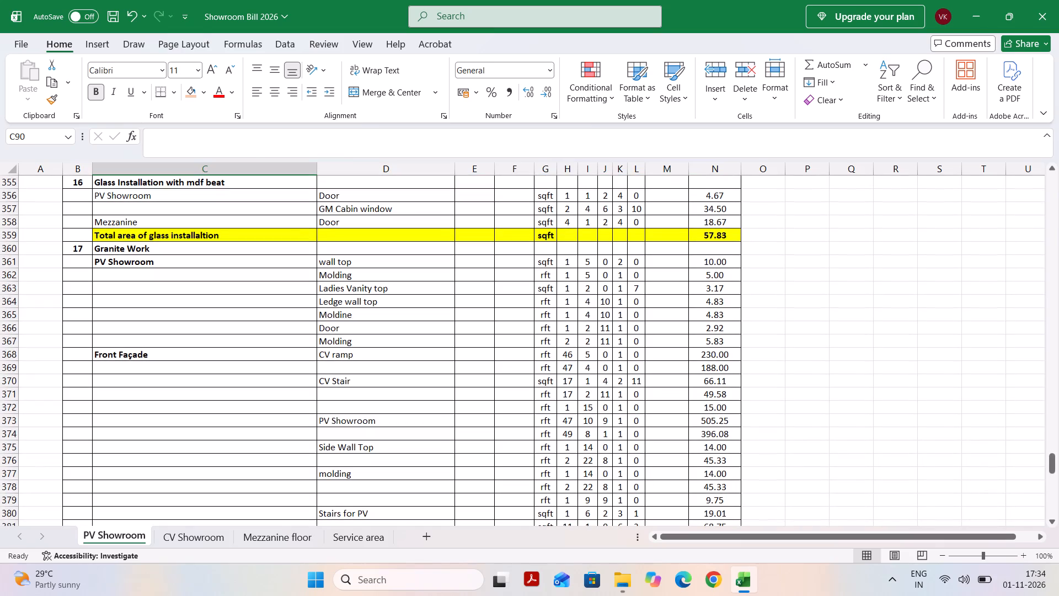
pyautogui.scroll(-3, 220, 467)
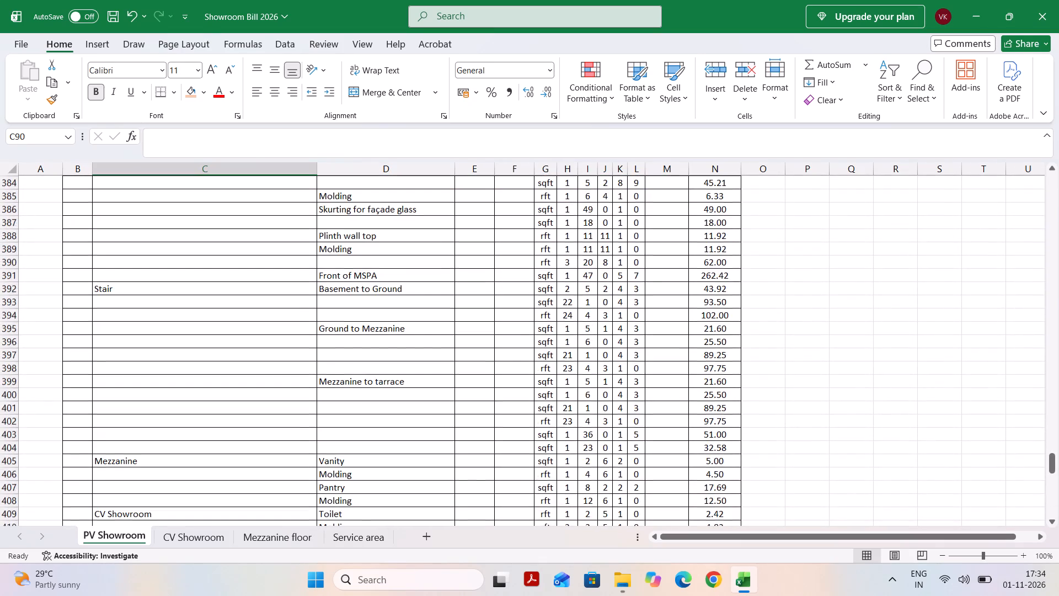
pyautogui.scroll(-2, 220, 467)
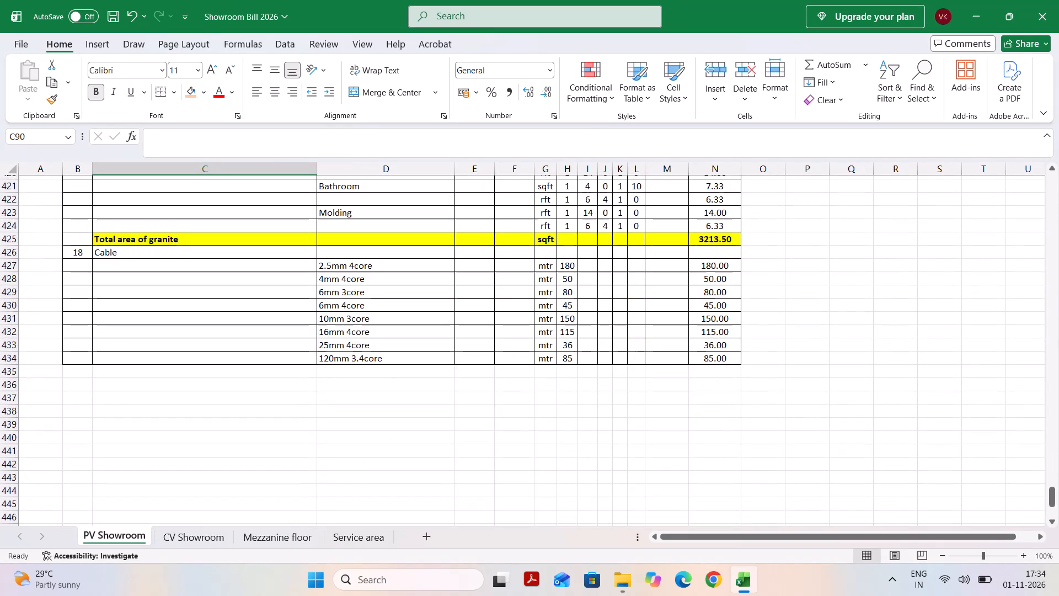
# Review the PV Showroom sheet's Paint Work entries, covering both the Putty + Primer + Paint and Putty + Oil Primer parts.
pyautogui.scroll(4, 197, 440)
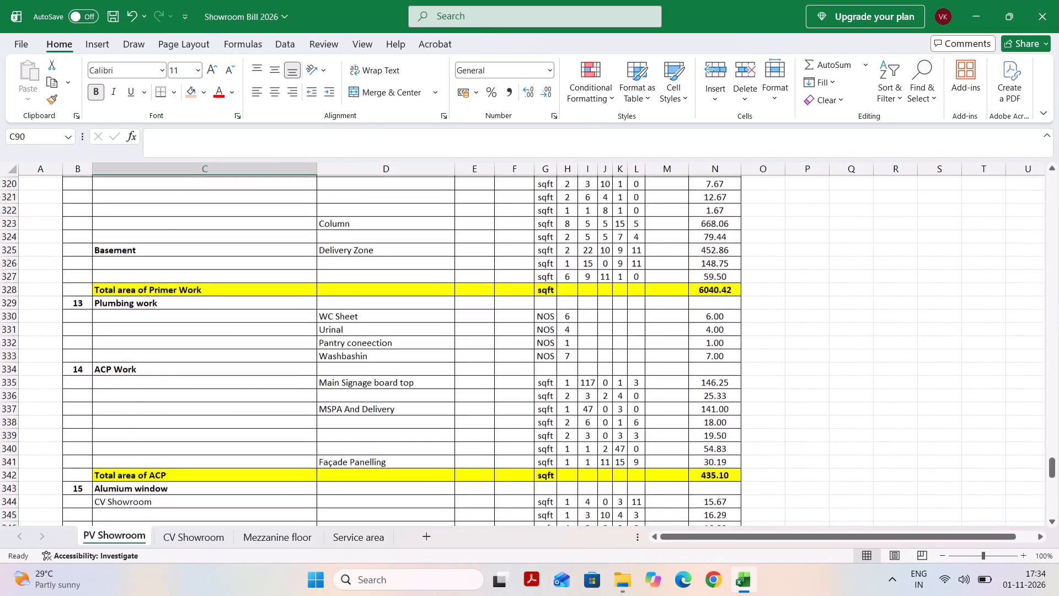
pyautogui.scroll(2, 197, 440)
pyautogui.scroll(-1, 197, 440)
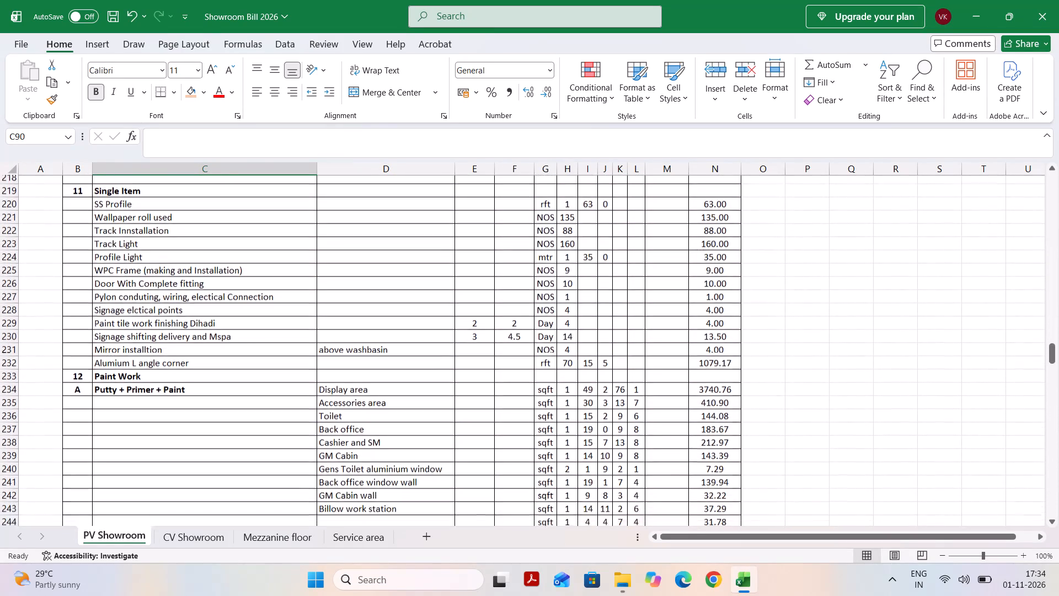
pyautogui.scroll(-2, 197, 440)
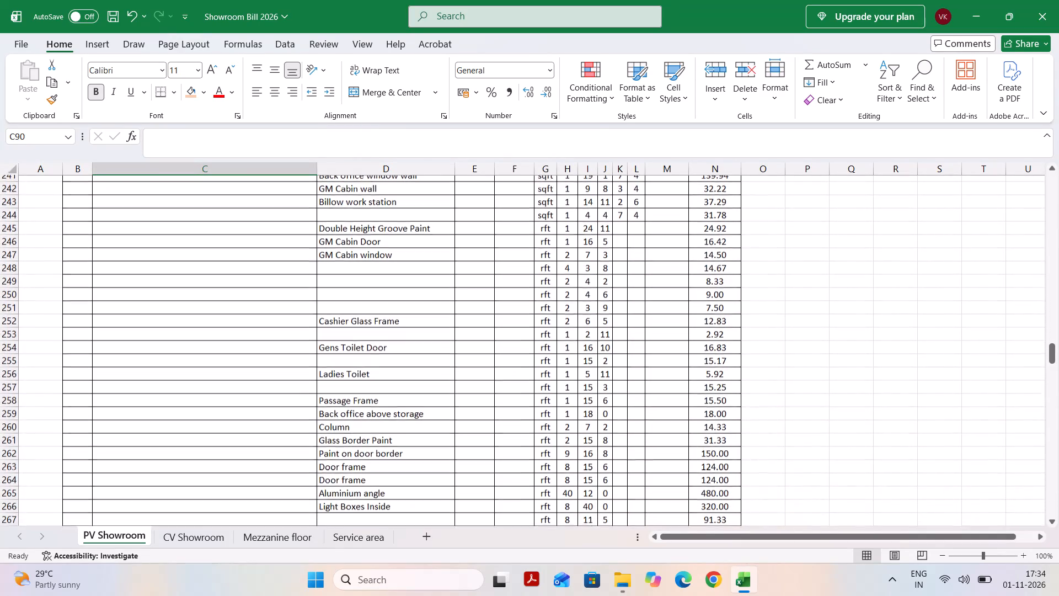
pyautogui.scroll(-2, 197, 440)
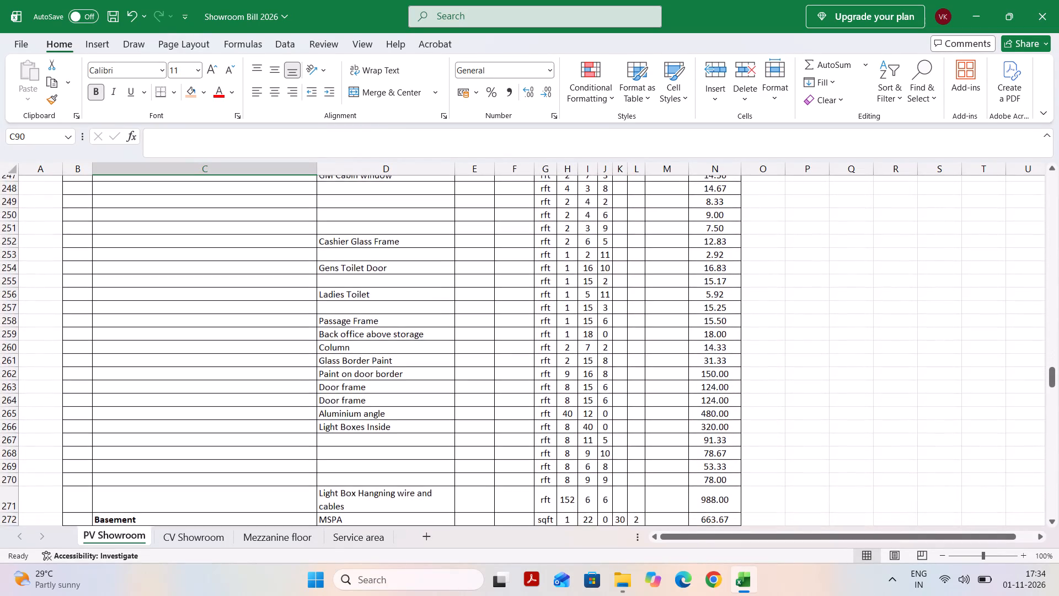
pyautogui.scroll(-1, 197, 440)
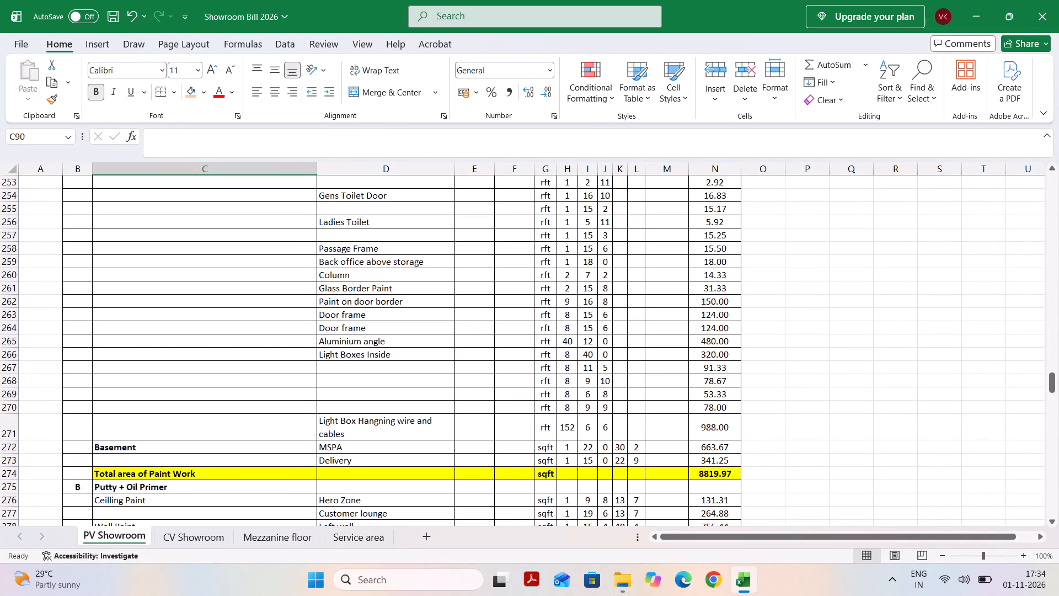
pyautogui.scroll(-1, 197, 440)
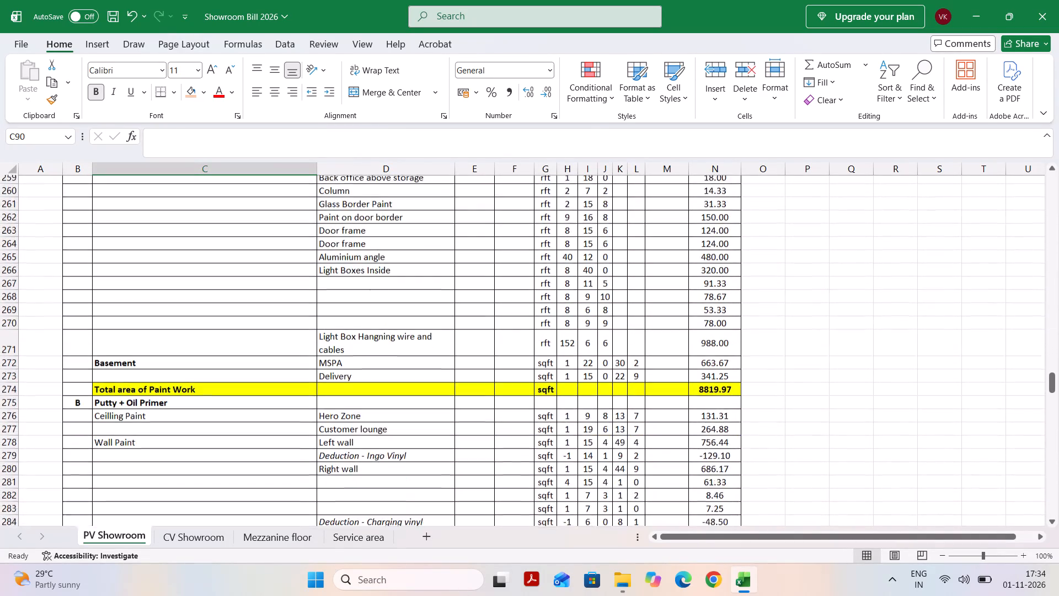
pyautogui.scroll(-1, 197, 440)
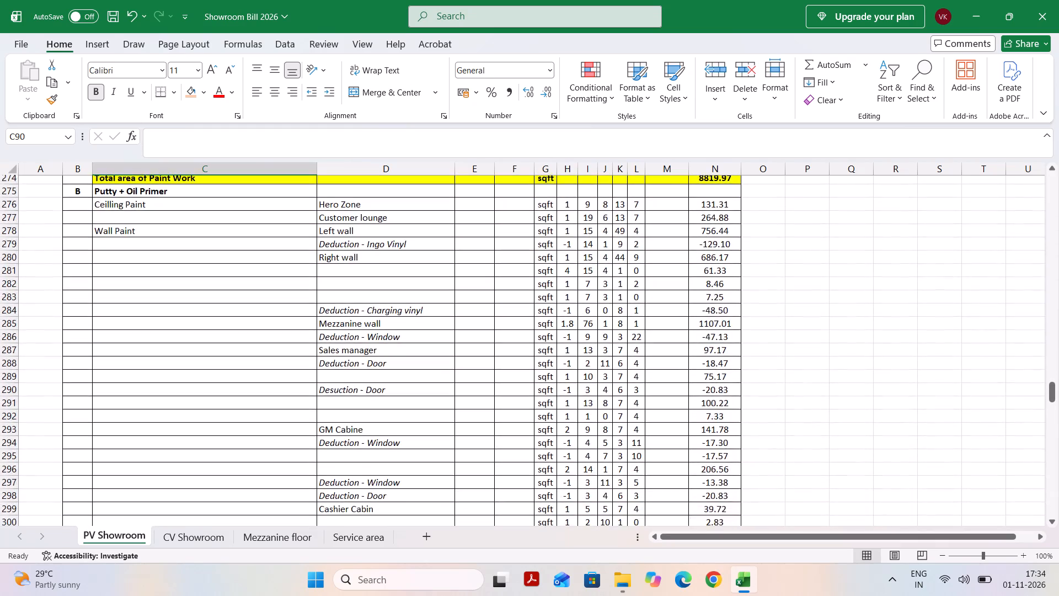
pyautogui.scroll(-1, 197, 440)
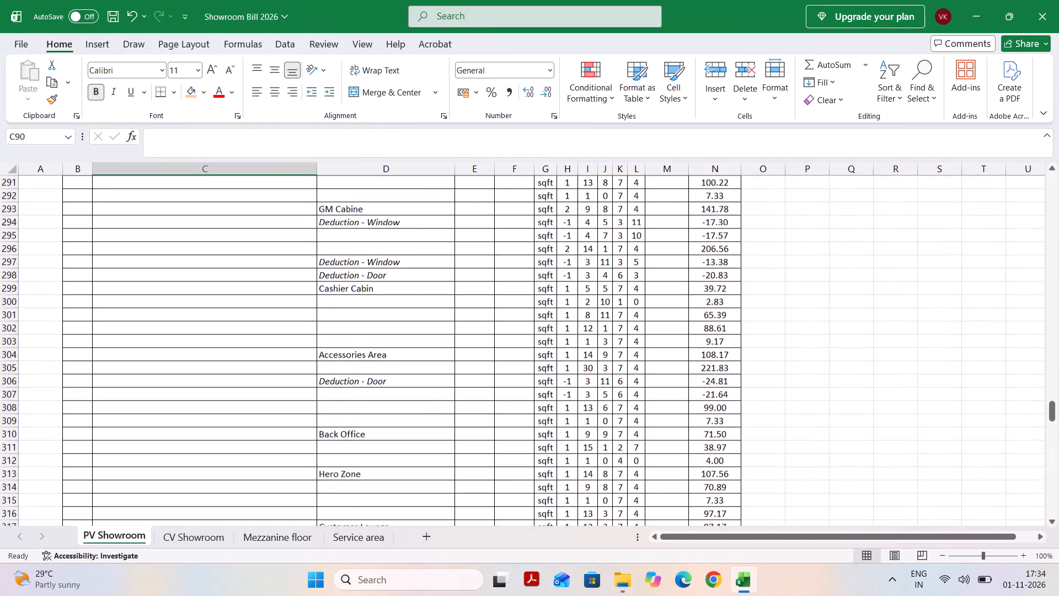
pyautogui.scroll(-2, 197, 440)
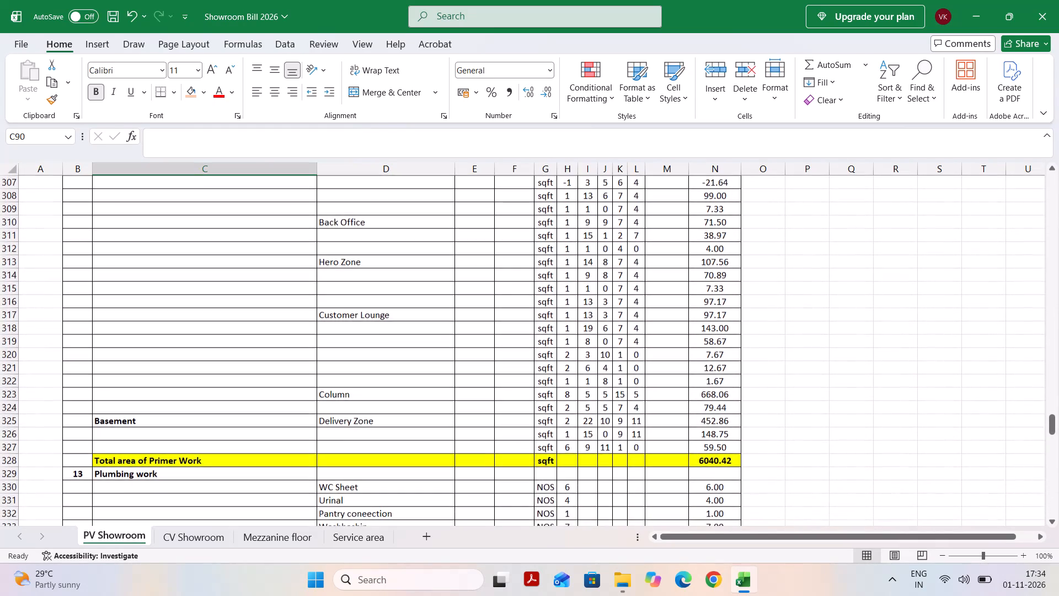
# Recheck the PV Showroom paint entries from the primer rows back past the Total area of Paint Work row to the Paint Work heading.
pyautogui.scroll(3, 197, 440)
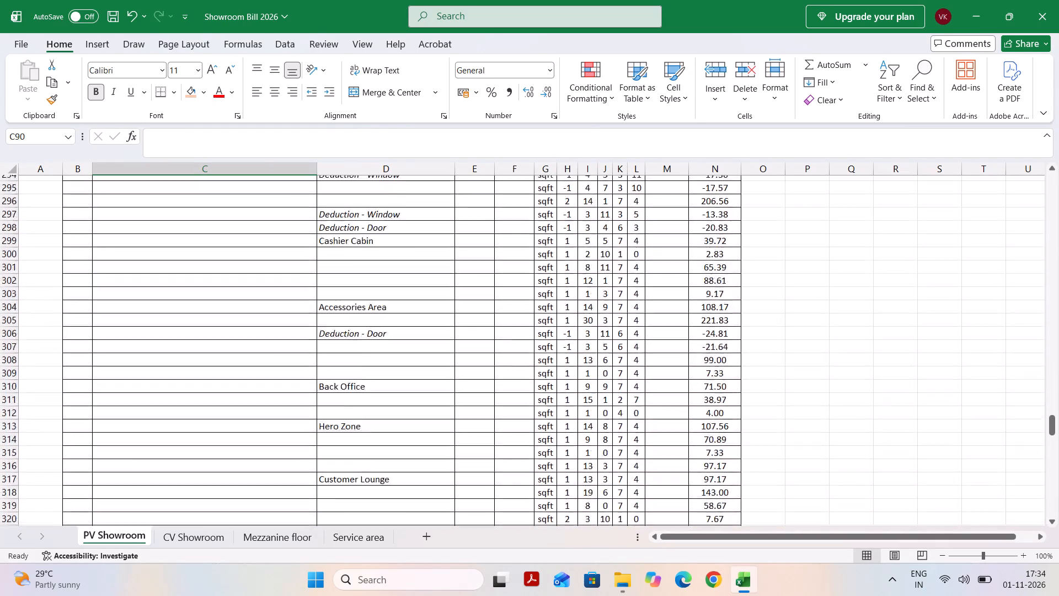
pyautogui.scroll(2, 197, 440)
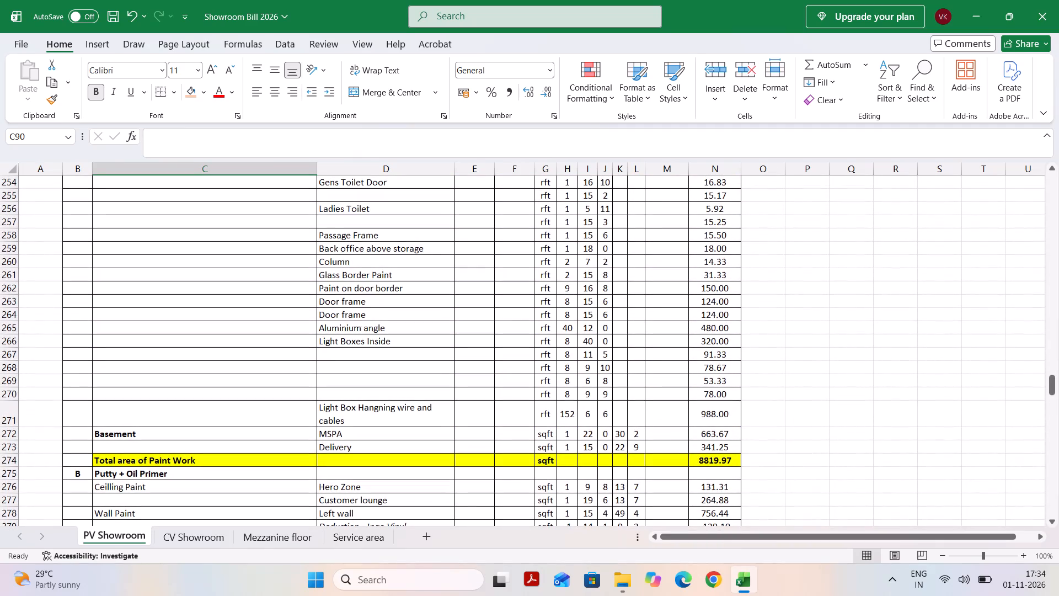
pyautogui.click(200, 460)
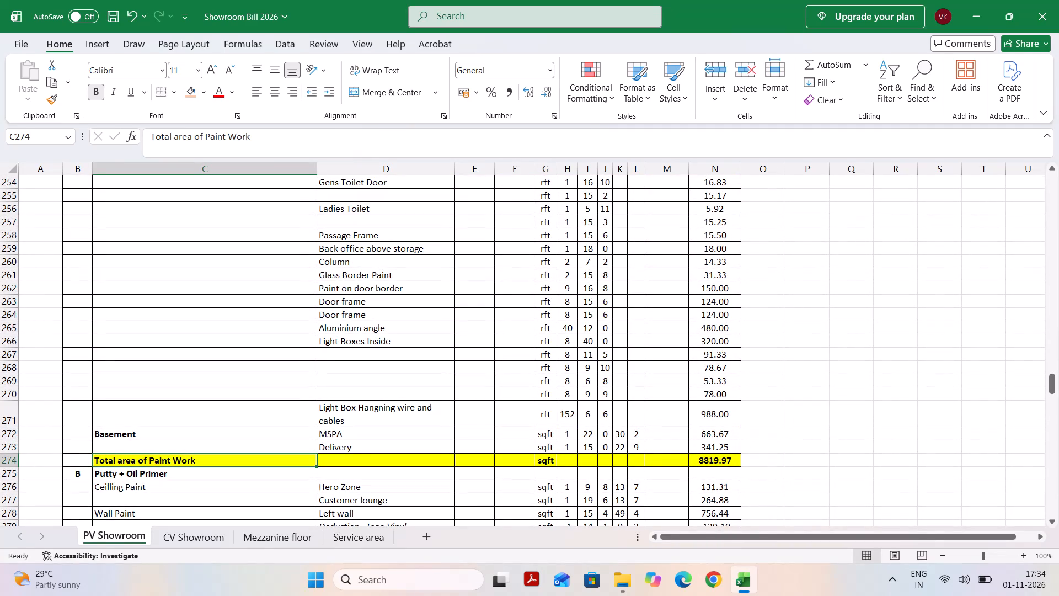
pyautogui.scroll(3, 170, 460)
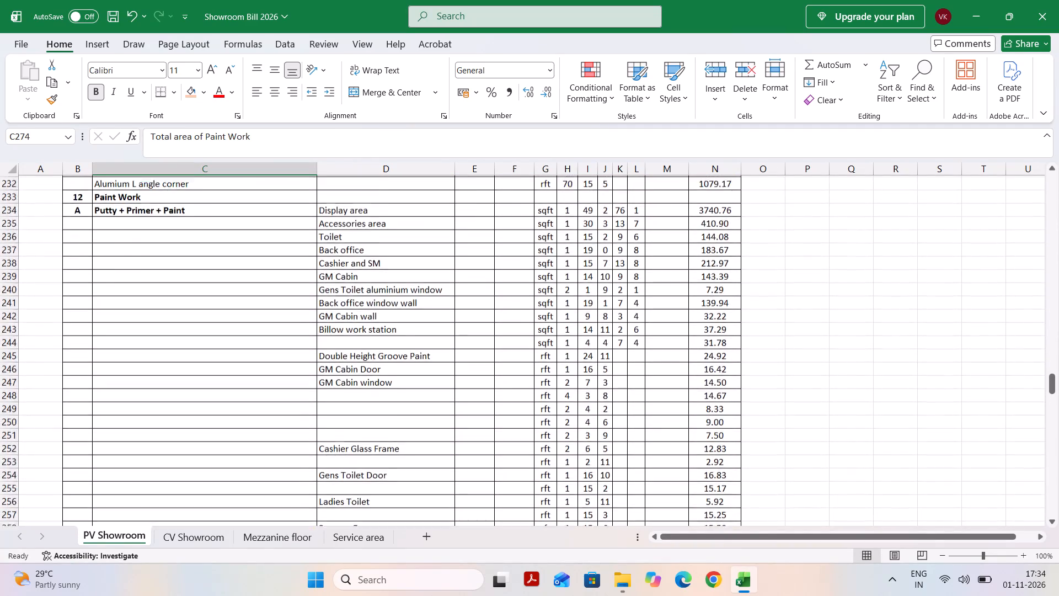
pyautogui.scroll(1, 170, 460)
pyautogui.scroll(-1, 170, 460)
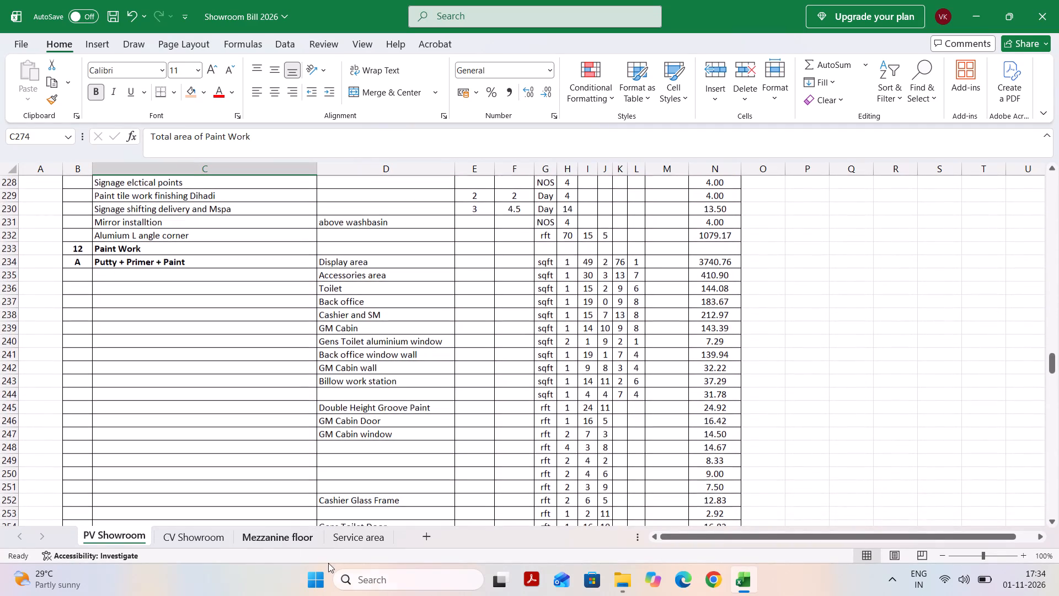
# Open the north lakhimpur Venders workbook from the North Lakhimpur bill folder.
pyautogui.click(618, 593)
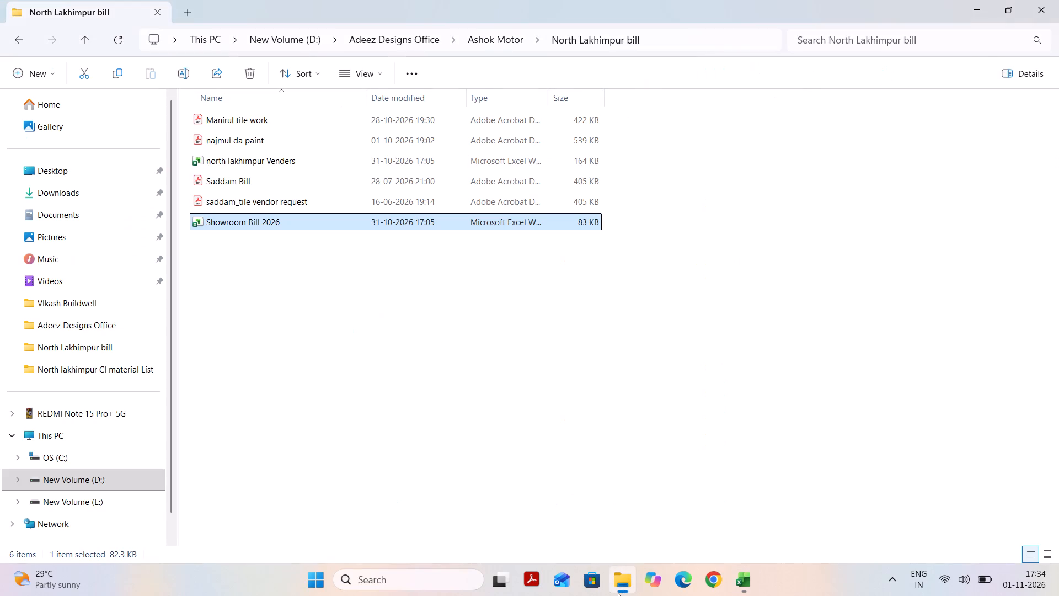
pyautogui.doubleClick(297, 163)
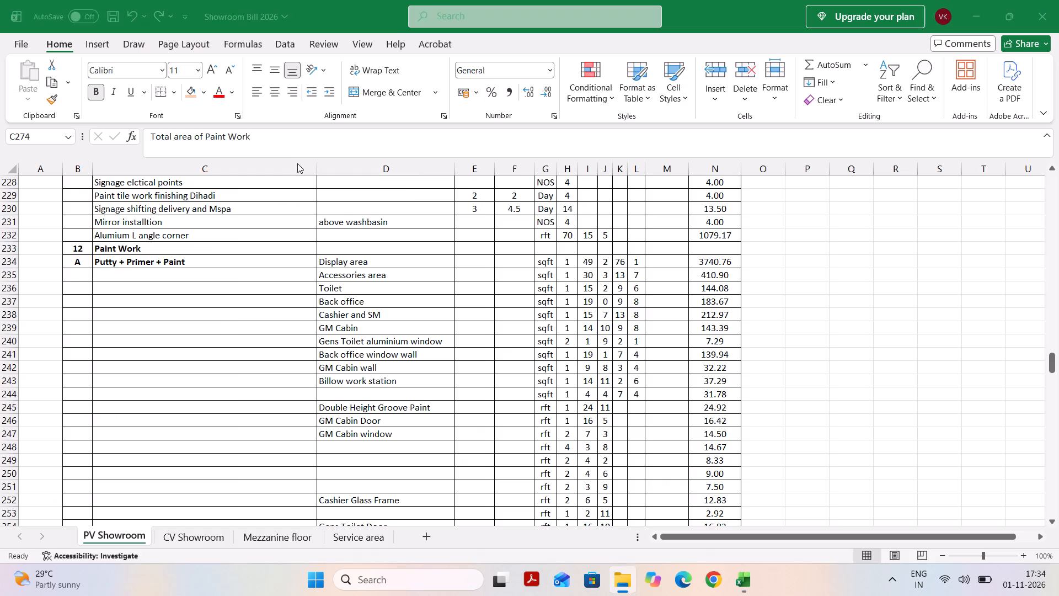
# Examine the Putty + Primer + Paint measurements for the CV Showroom, PV Showroom, Mezzanine floor and delivery areas on the vendor workbook's Paint sheet.
pyautogui.scroll(1, 359, 285)
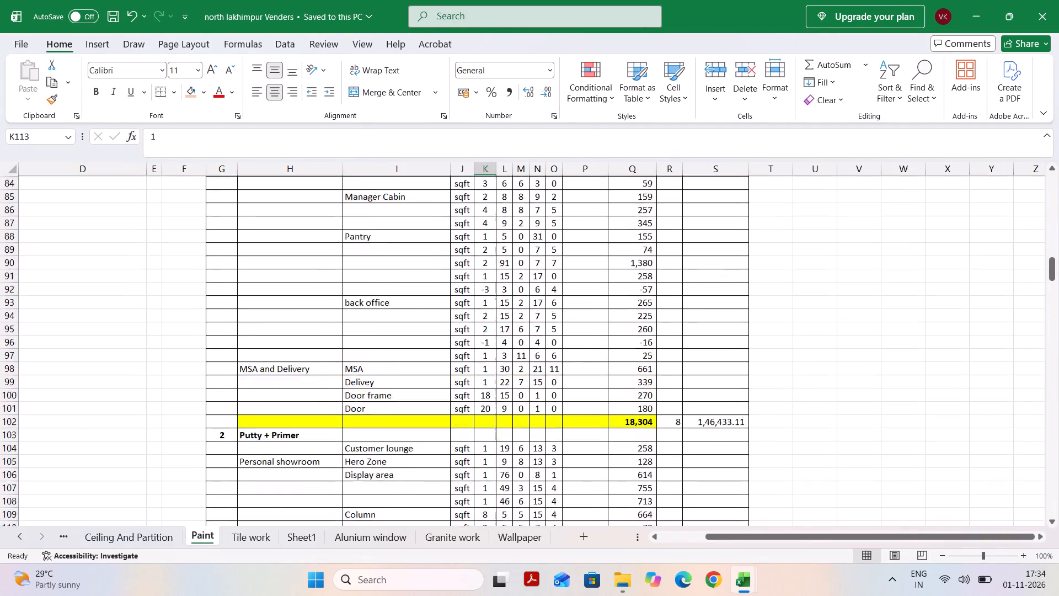
pyautogui.scroll(4, 359, 285)
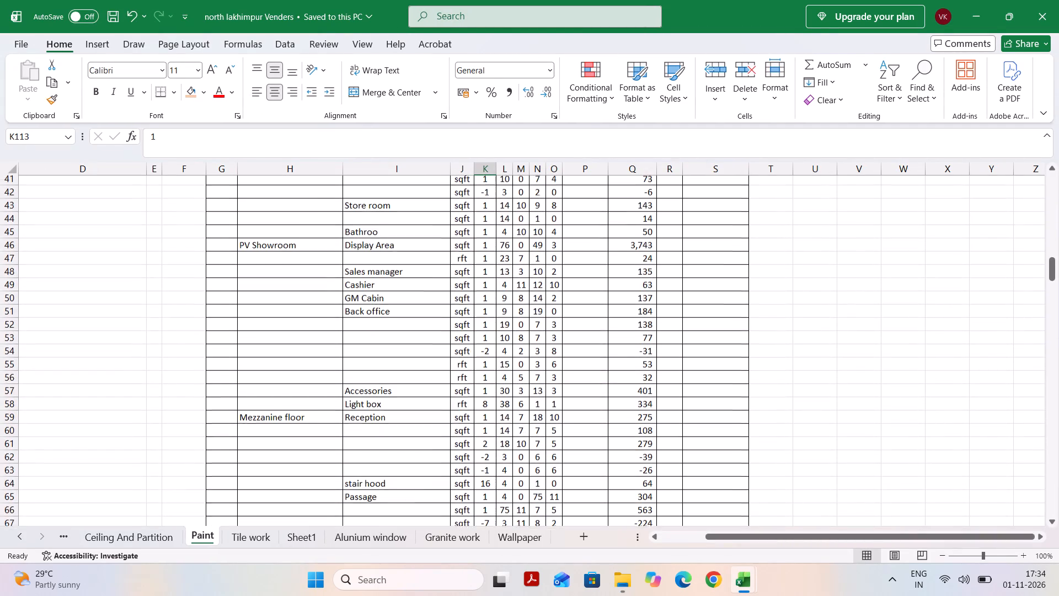
pyautogui.scroll(2, 359, 285)
pyautogui.scroll(-1, 359, 285)
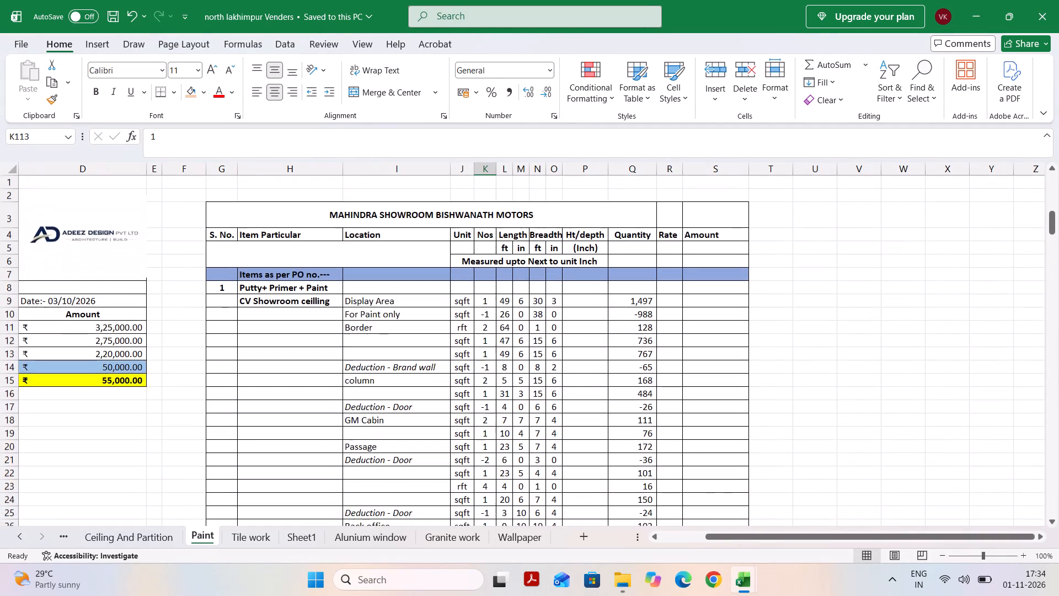
pyautogui.scroll(-1, 359, 285)
pyautogui.scroll(-2, 340, 355)
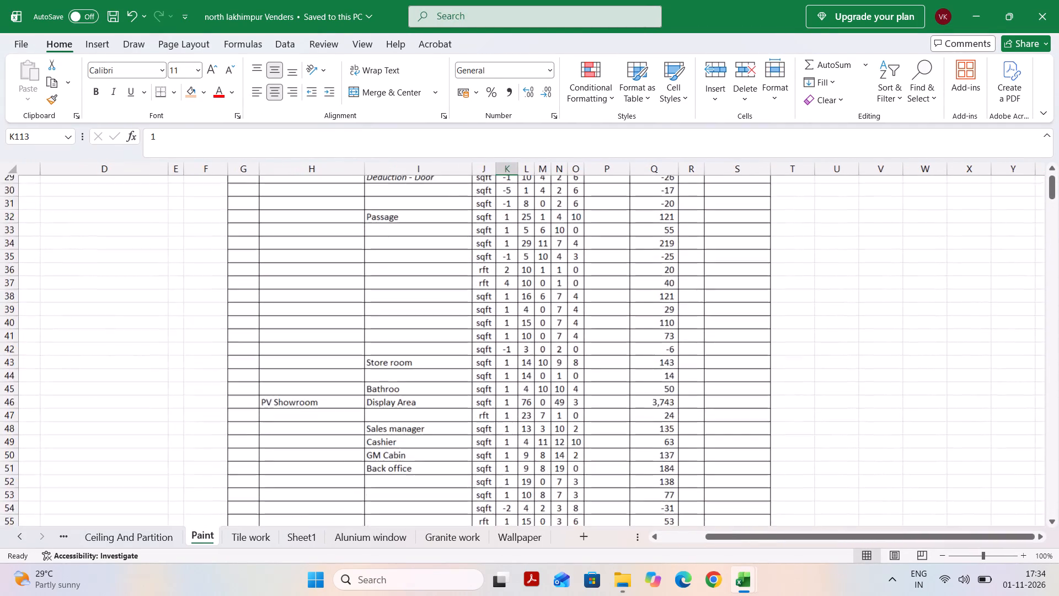
pyautogui.scroll(-2, 340, 355)
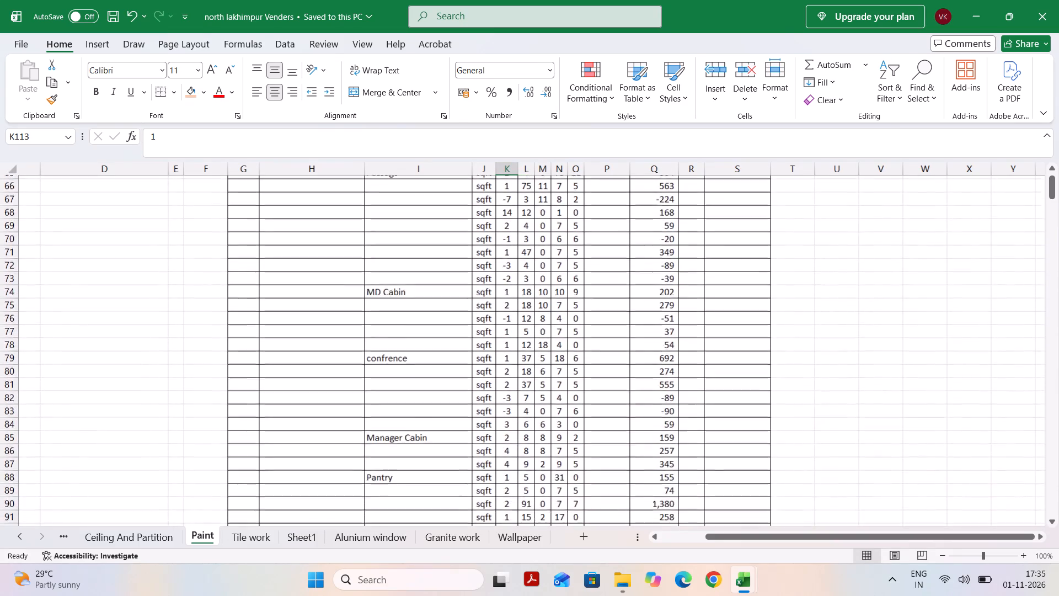
pyautogui.scroll(-2, 340, 355)
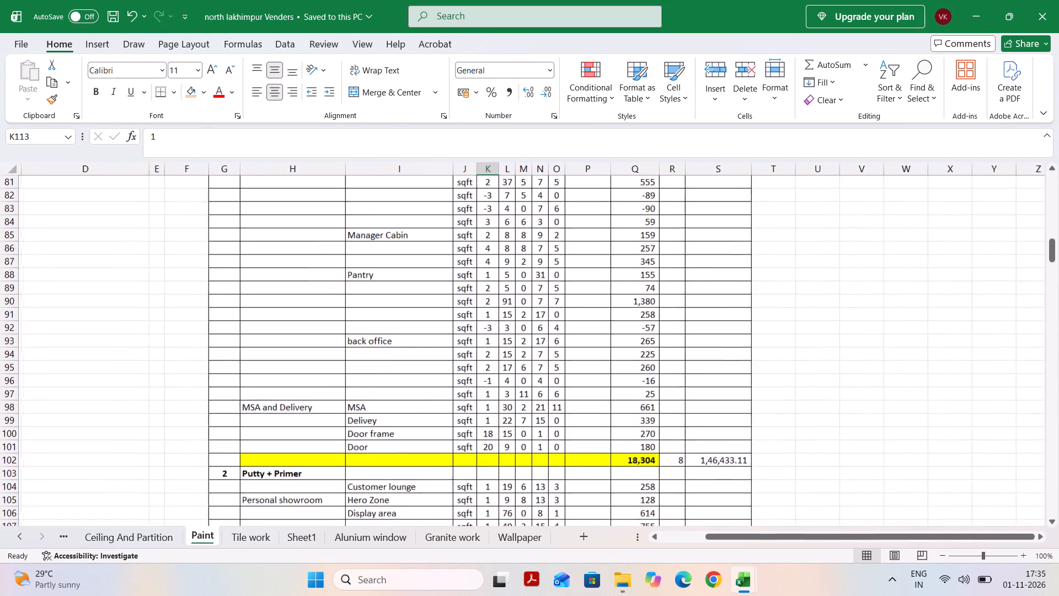
# Examine the Paint sheet's Putty + Primer, Skurting and Paint only measurements, including the stair area, basement and accessories store.
pyautogui.scroll(-2, 329, 405)
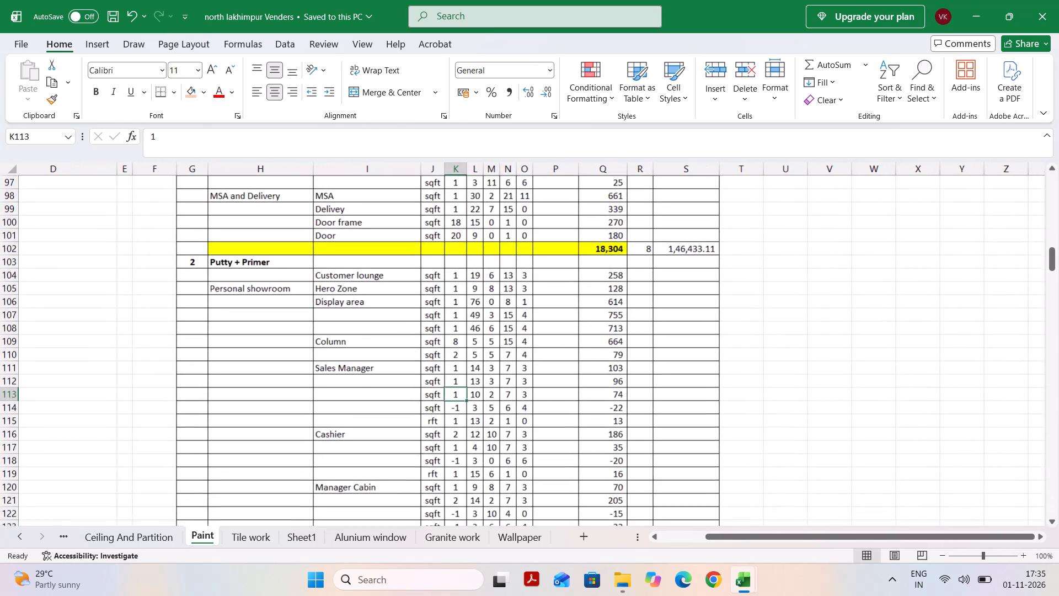
pyautogui.hscroll(-1, 329, 405)
pyautogui.scroll(-1, 329, 405)
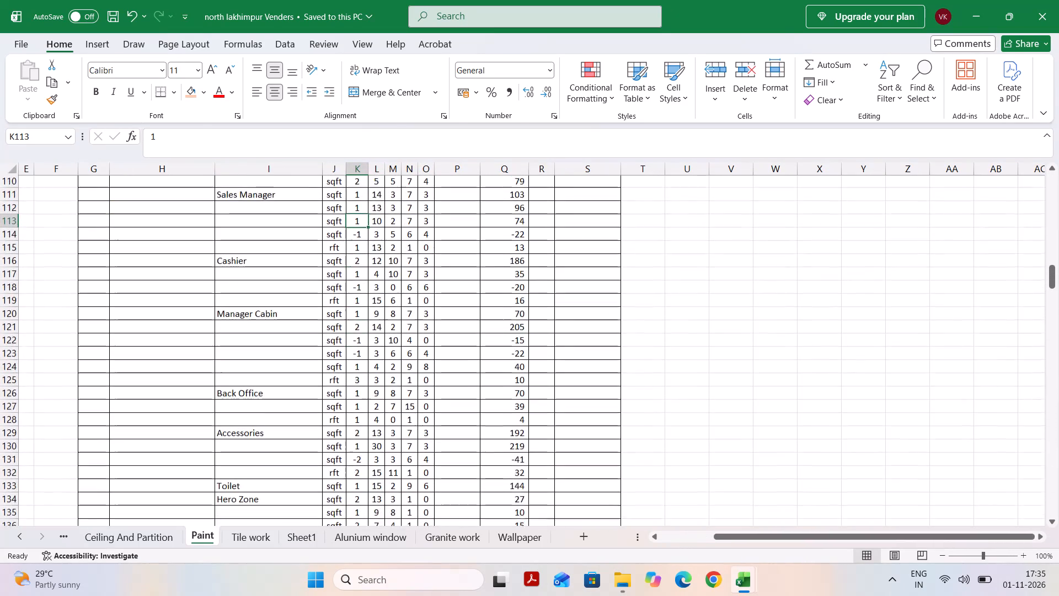
pyautogui.scroll(-2, 329, 405)
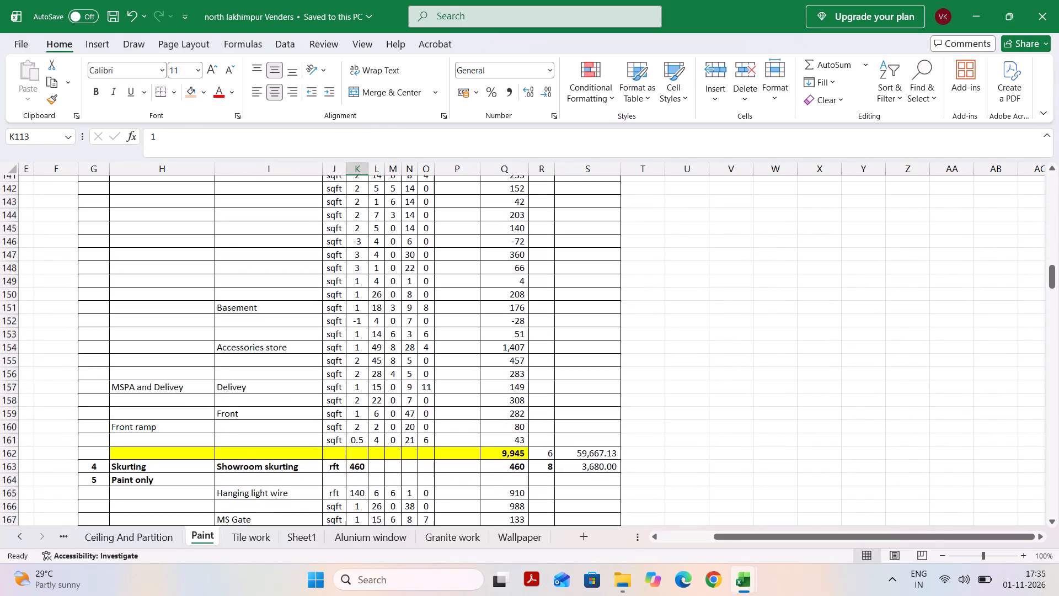
pyautogui.scroll(2, 329, 405)
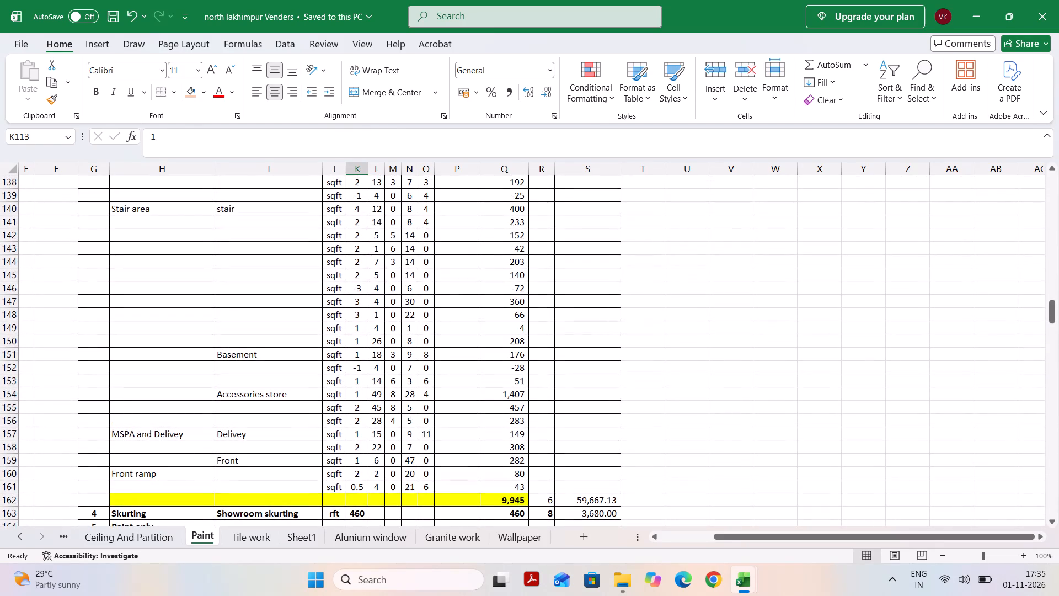
pyautogui.scroll(1, 329, 405)
pyautogui.hscroll(1, 329, 405)
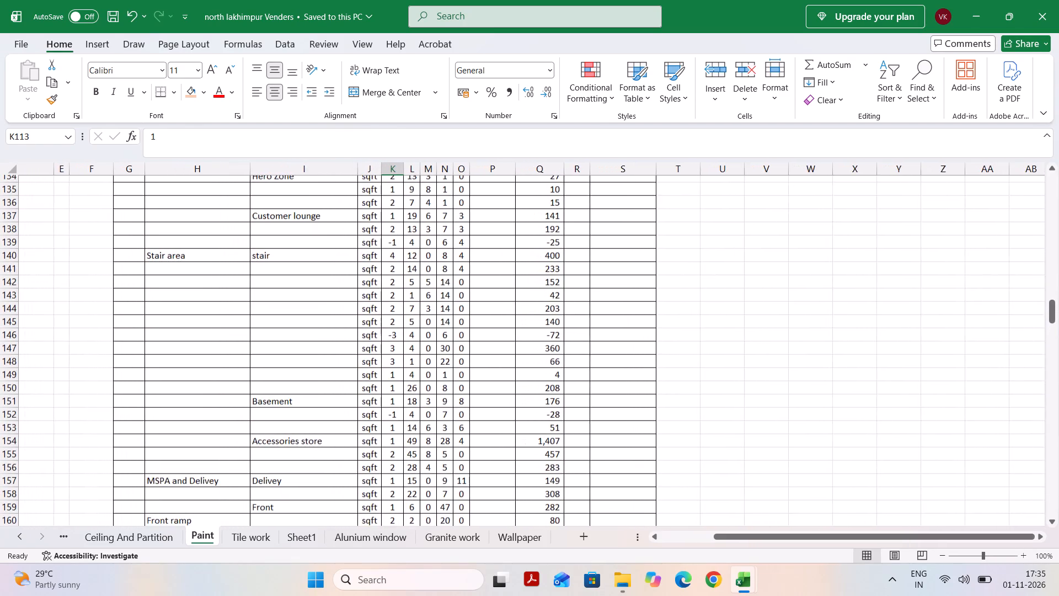
pyautogui.scroll(-1, 329, 405)
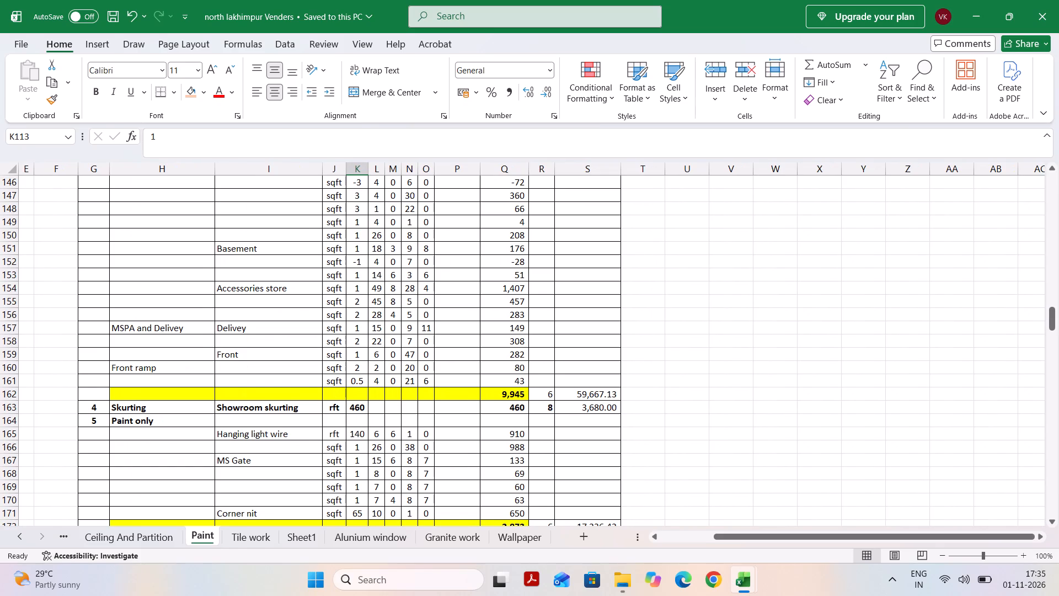
pyautogui.scroll(1, 324, 390)
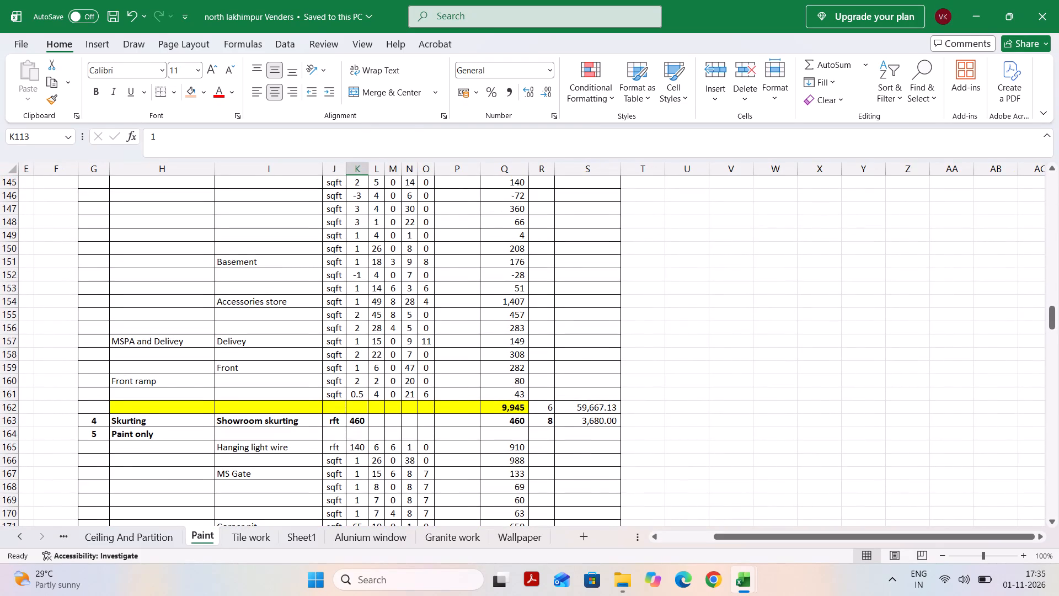
pyautogui.hscroll(1, 324, 390)
pyautogui.scroll(2, 324, 390)
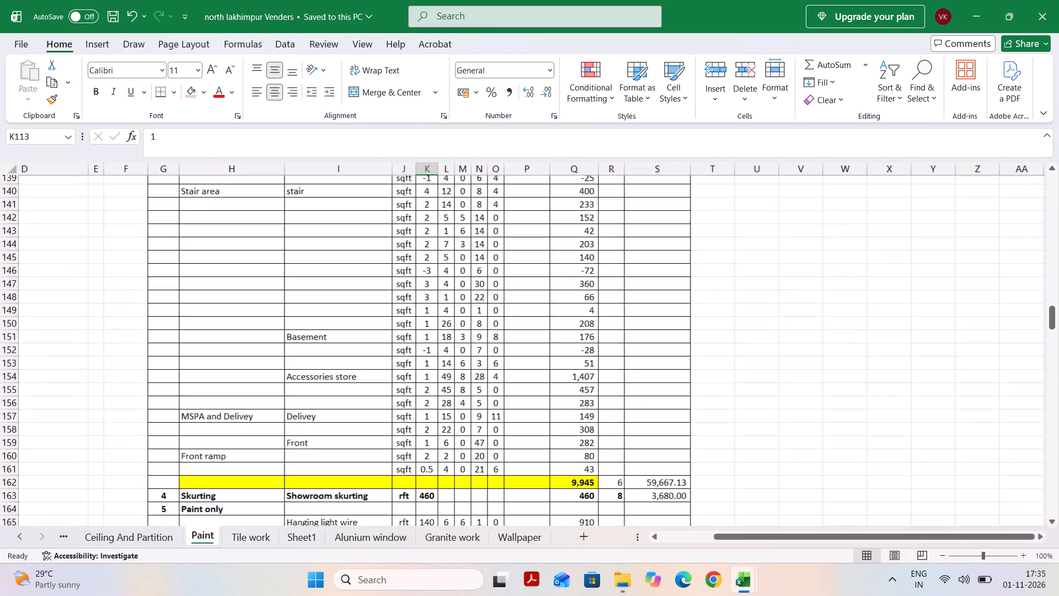
pyautogui.scroll(1, 324, 390)
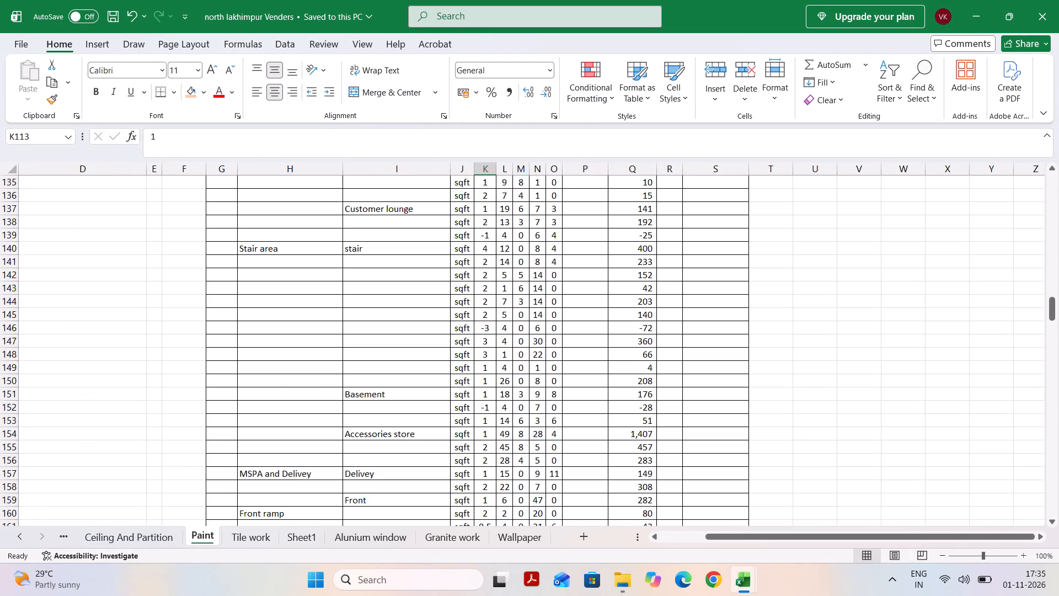
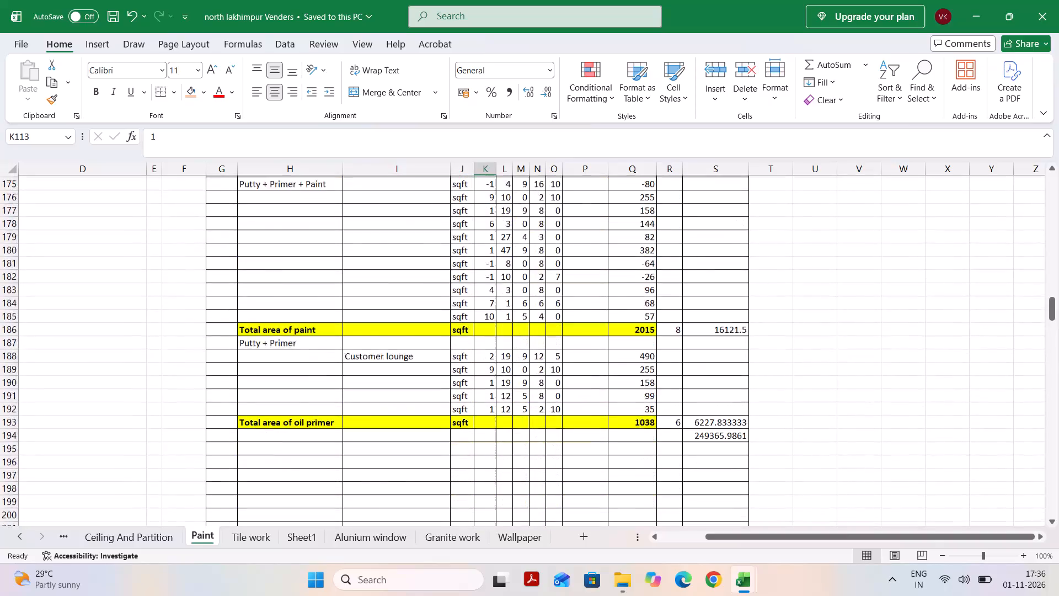
# Recheck the Paint sheet's stair area, basement, accessories store and delivery measurements down to the Skurting and Paint only rows.
pyautogui.scroll(3, 168, 285)
pyautogui.scroll(-1, 168, 285)
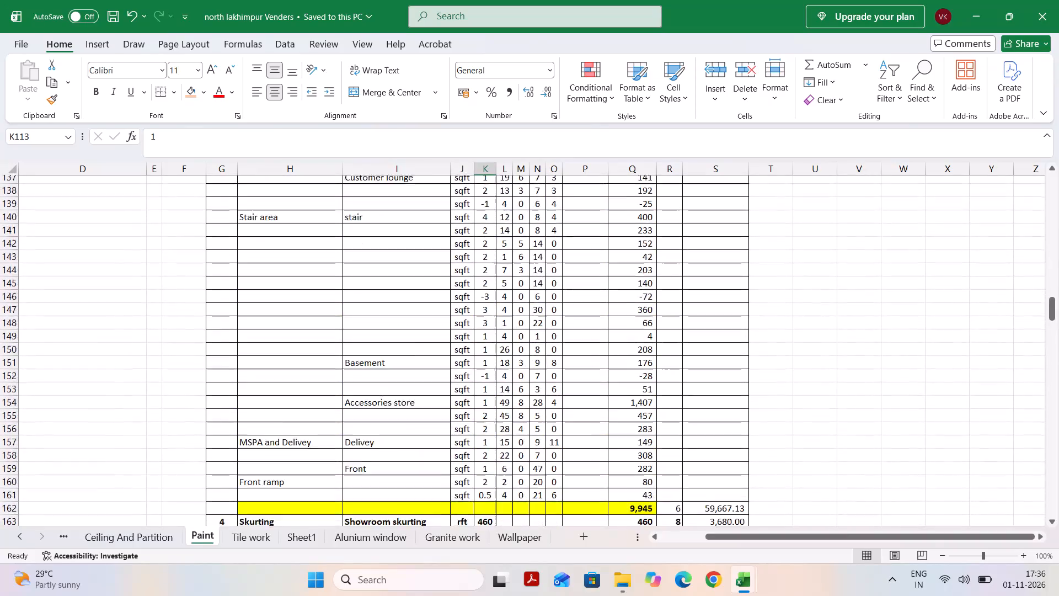
pyautogui.scroll(-1, 168, 285)
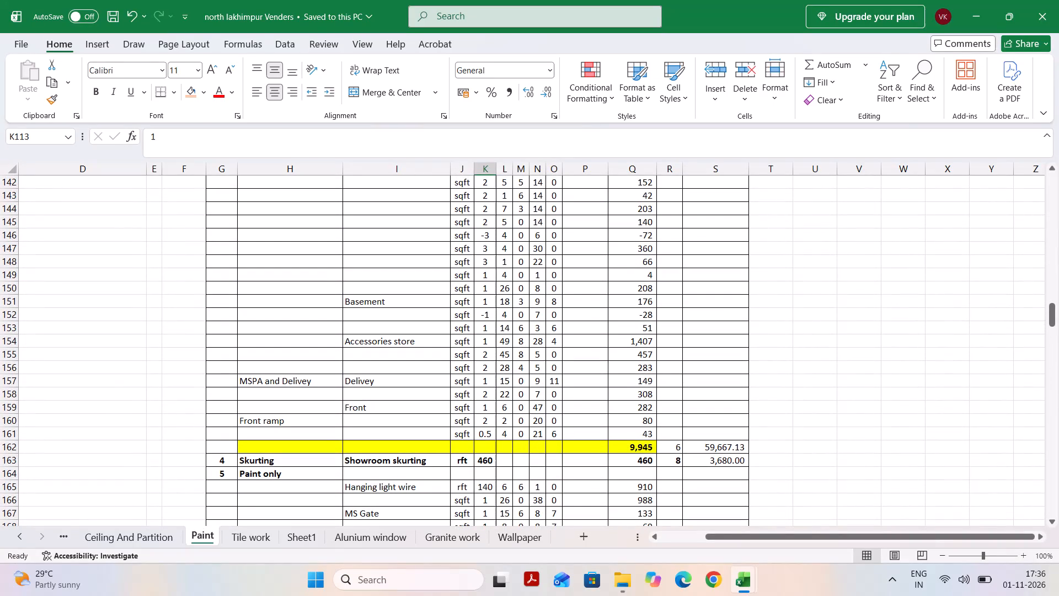
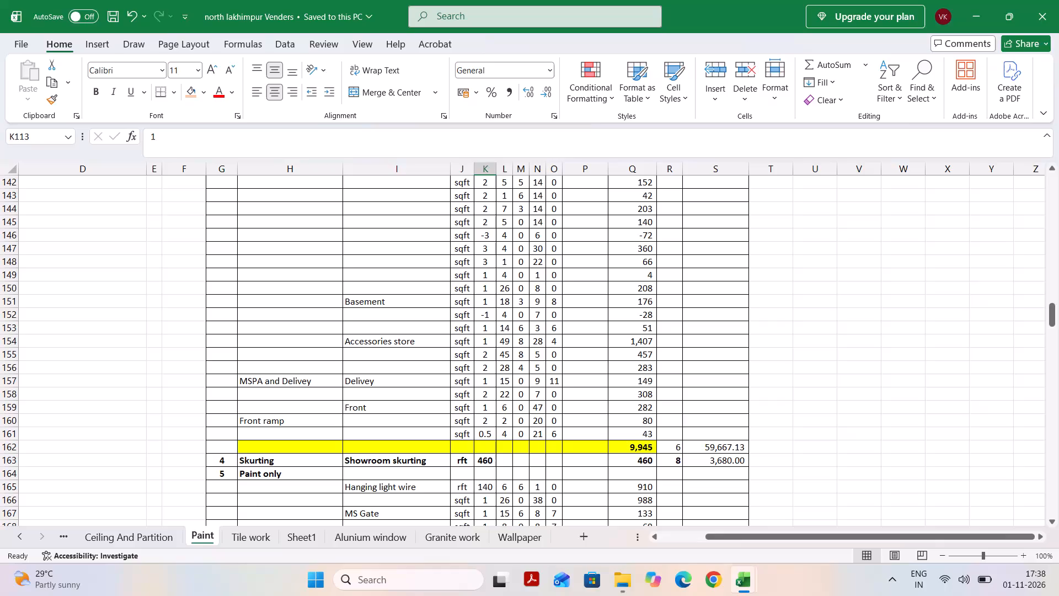
# Examine the Paint sheet's Putty + Primer measurements, checking the stair area, basement and accessories store rows against the sections around them.
pyautogui.click(377, 452)
pyautogui.scroll(1, 377, 452)
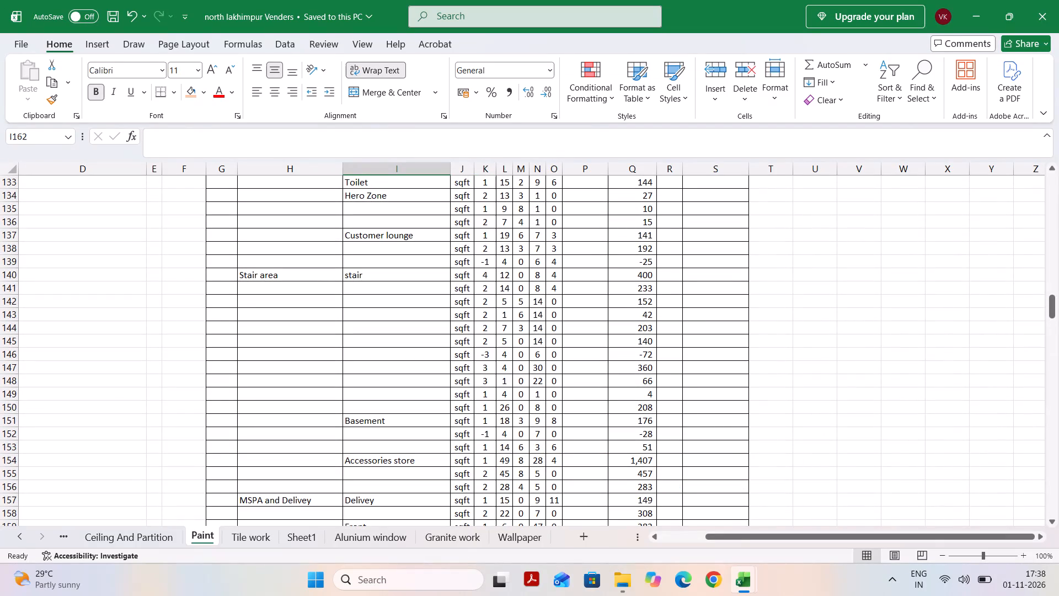
pyautogui.moveTo(251, 275); pyautogui.dragTo(668, 477)
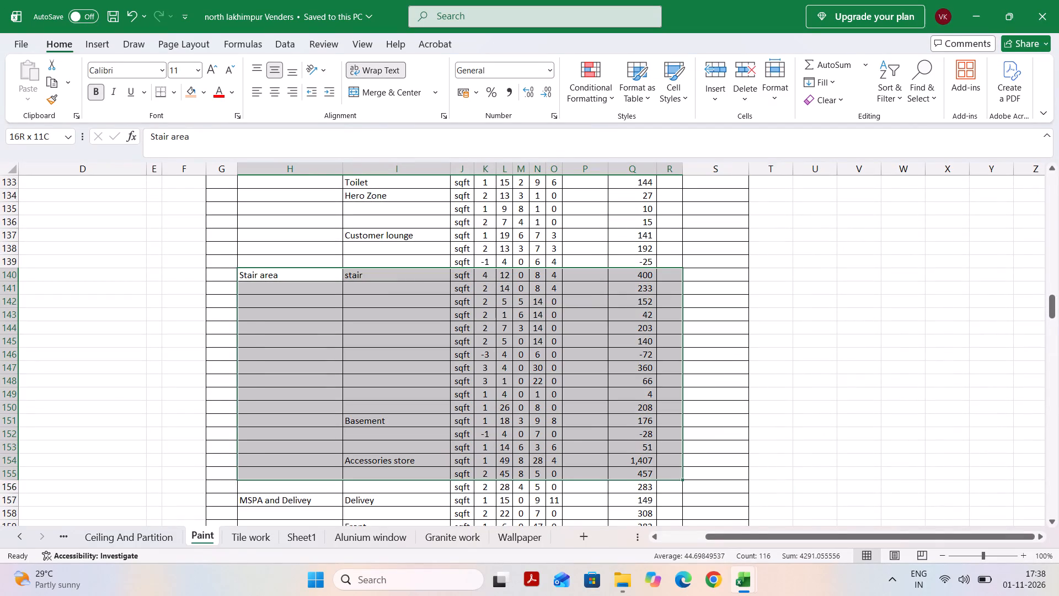
pyautogui.moveTo(668, 477); pyautogui.dragTo(649, 487)
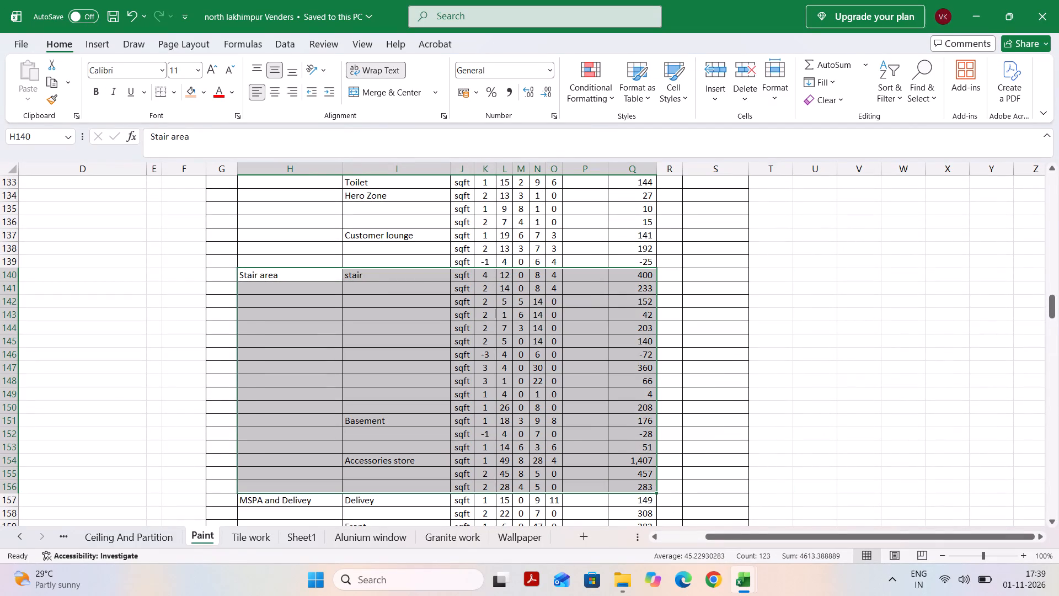
pyautogui.scroll(-1, 473, 396)
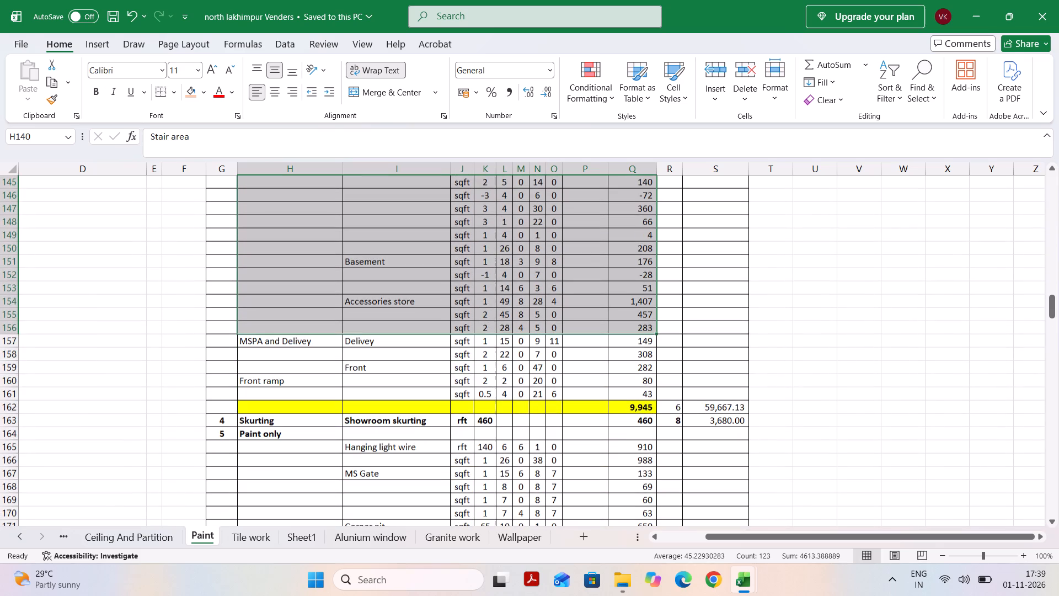
pyautogui.click(473, 396)
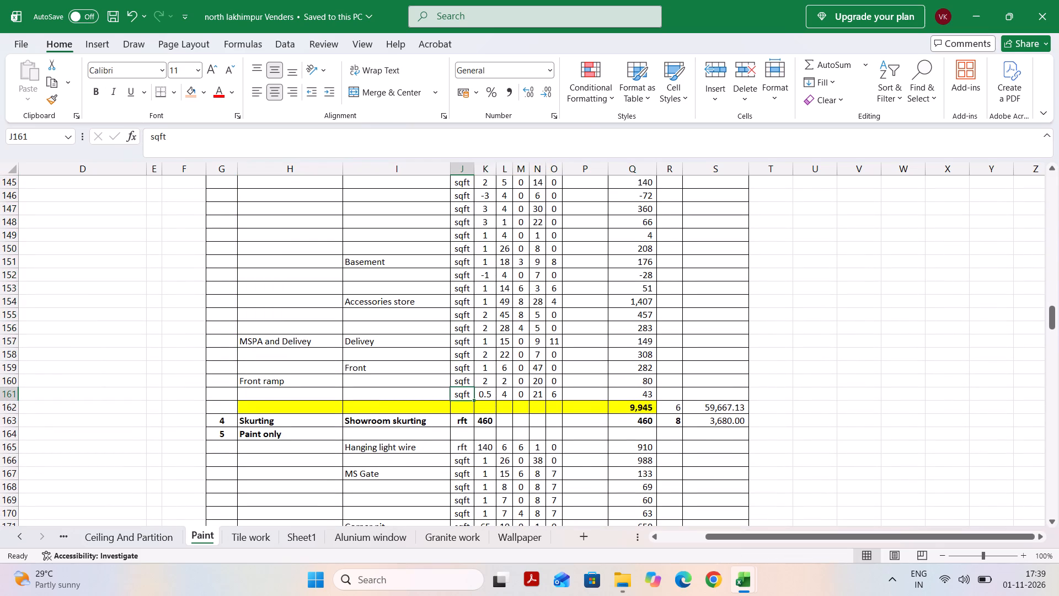
pyautogui.scroll(1, 470, 391)
pyautogui.click(470, 391)
pyautogui.scroll(1, 470, 391)
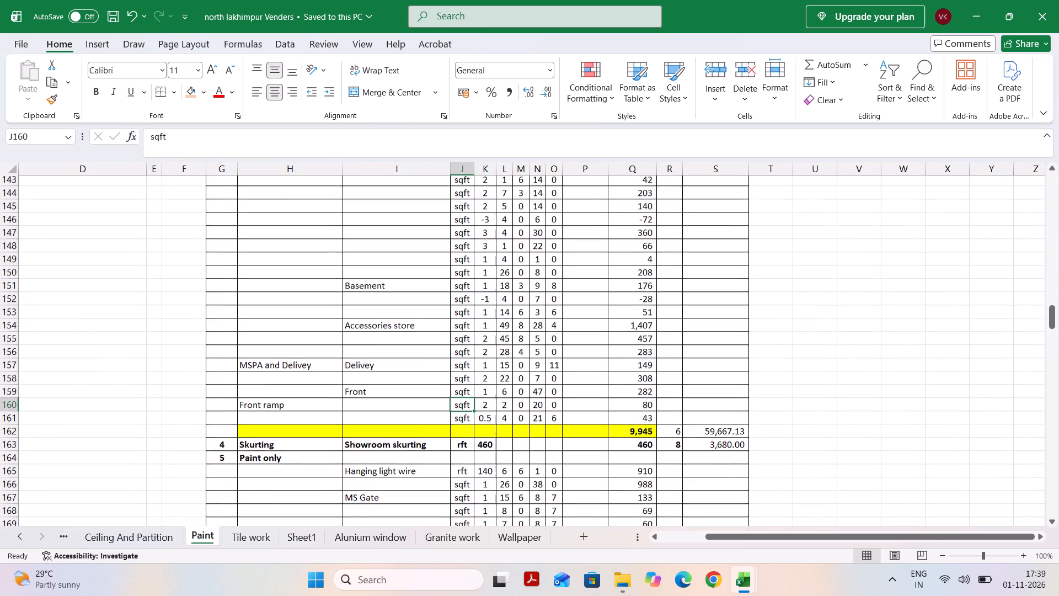
pyautogui.scroll(1, 470, 391)
pyautogui.scroll(-1, 457, 356)
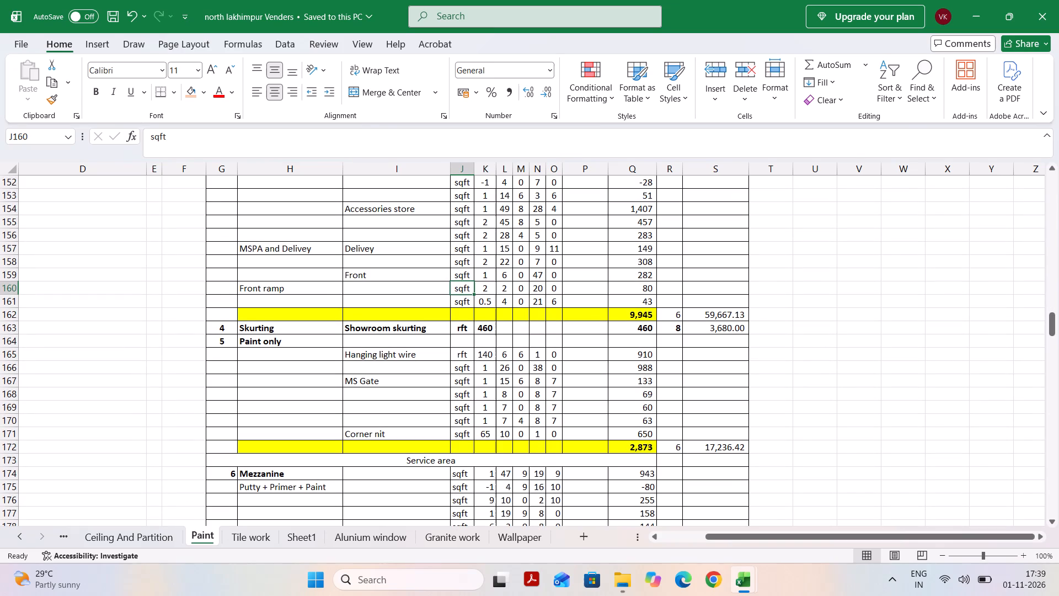
pyautogui.click(459, 347)
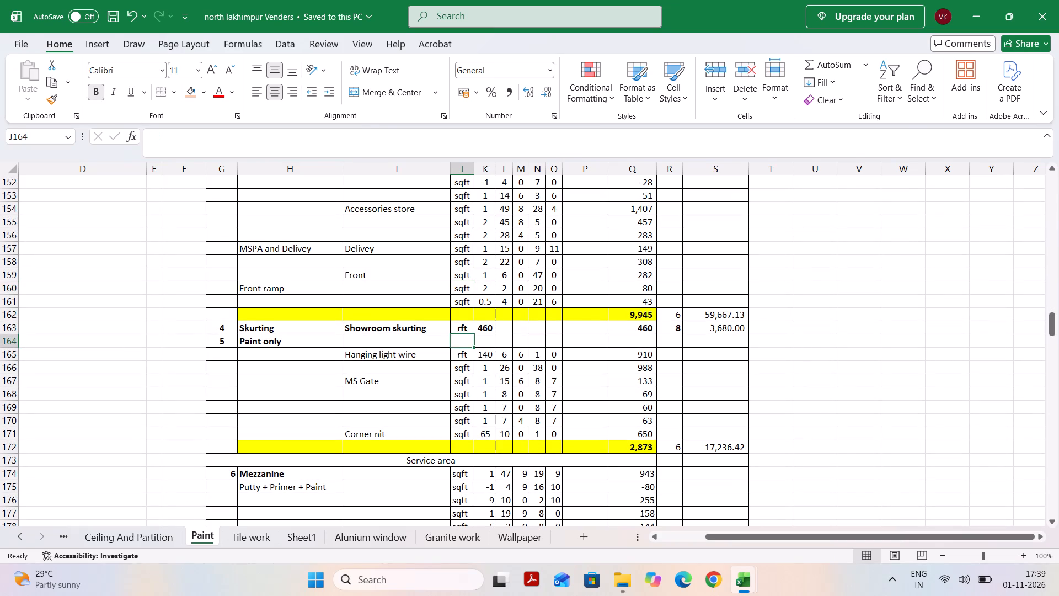
pyautogui.scroll(4, 485, 253)
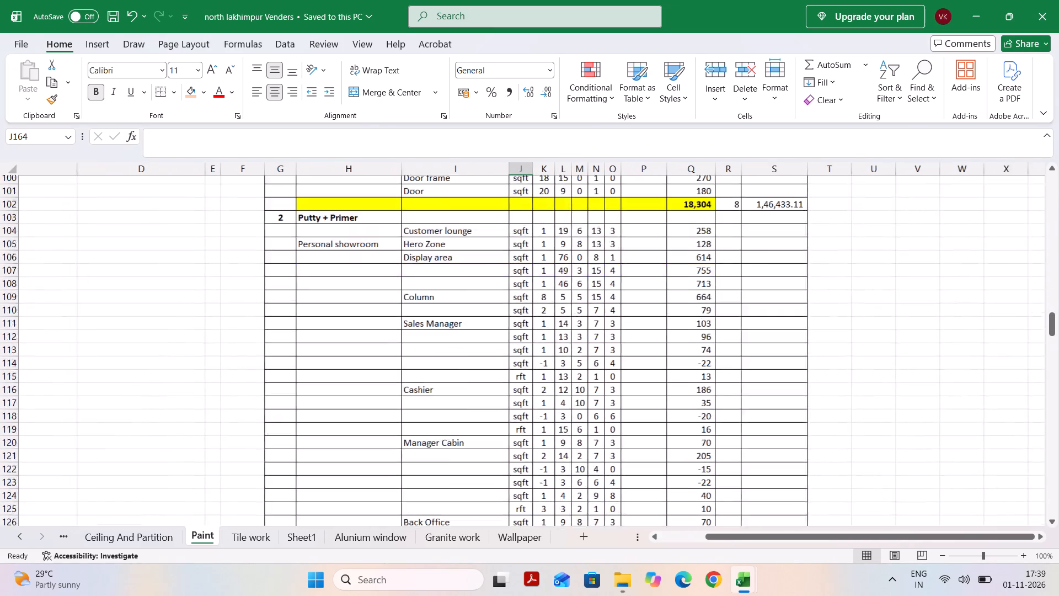
pyautogui.scroll(-1, 485, 253)
pyautogui.scroll(1, 485, 253)
pyautogui.scroll(-2, 485, 253)
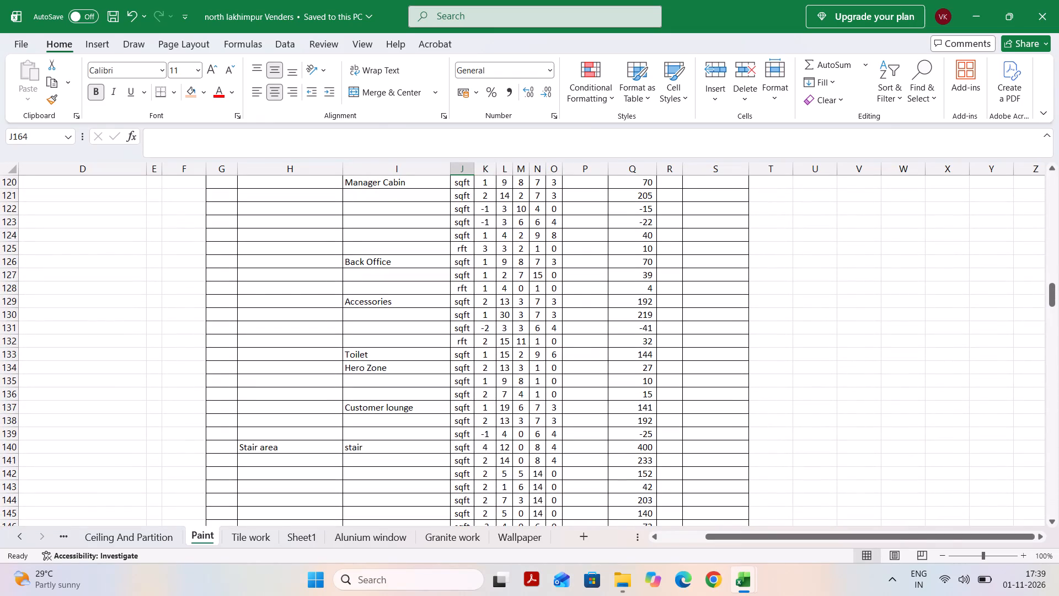
# Copy the Paint sheet's stair area, basement and accessories store measurement rows, cells H140 to Q156.
pyautogui.moveTo(279, 451); pyautogui.dragTo(618, 524)
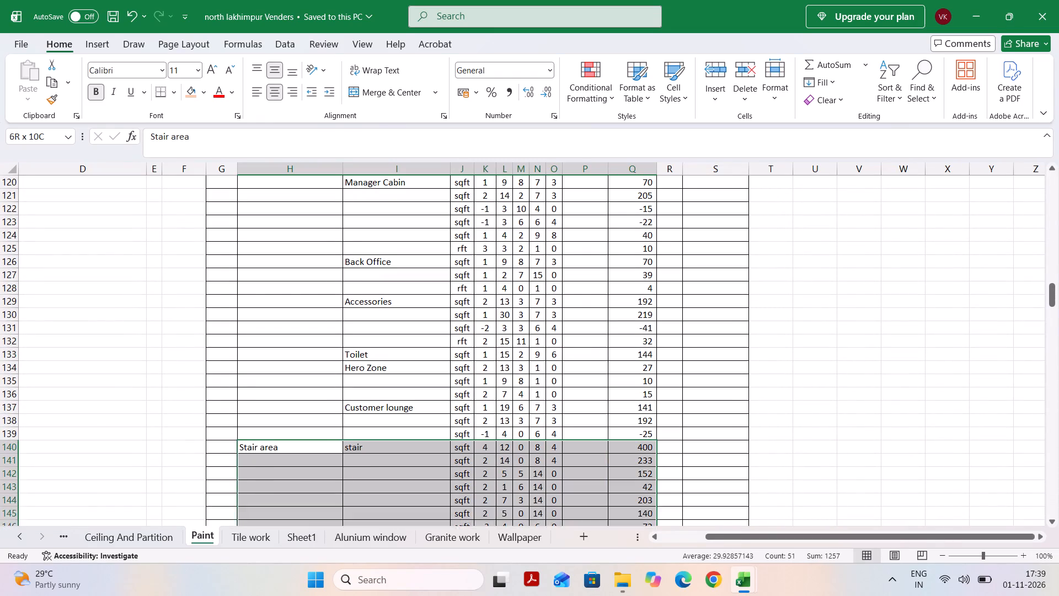
pyautogui.moveTo(618, 524); pyautogui.dragTo(617, 527)
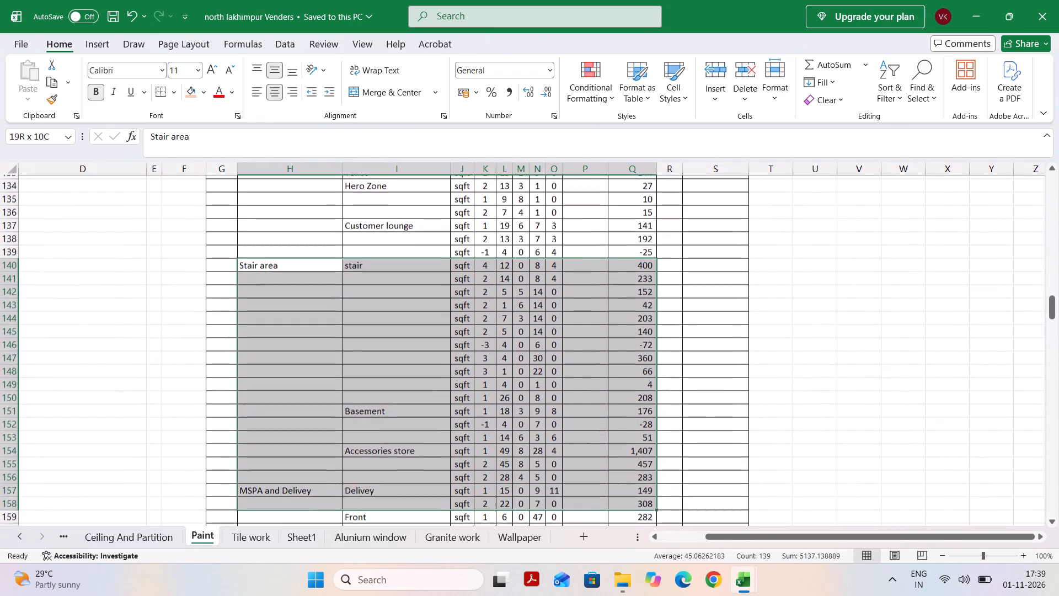
pyautogui.moveTo(617, 527); pyautogui.dragTo(605, 454)
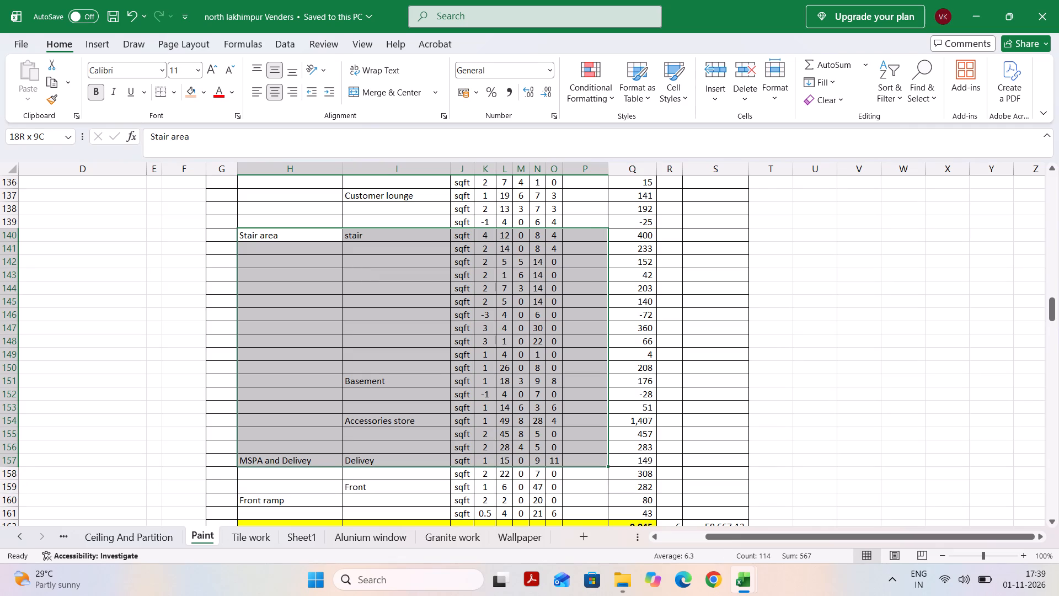
pyautogui.moveTo(605, 454); pyautogui.dragTo(616, 446)
pyautogui.hotkey('ctrl', 'c')
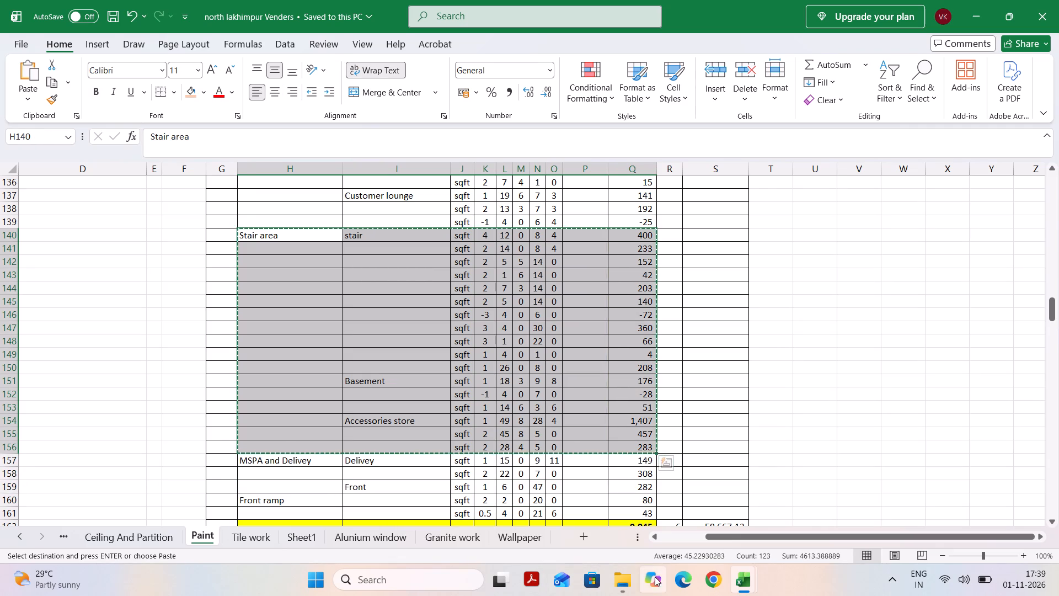
# Switch to the Showroom Bill 2026 workbook and find the Total area of Paint Work row on the PV Showroom sheet.
pyautogui.click(625, 584)
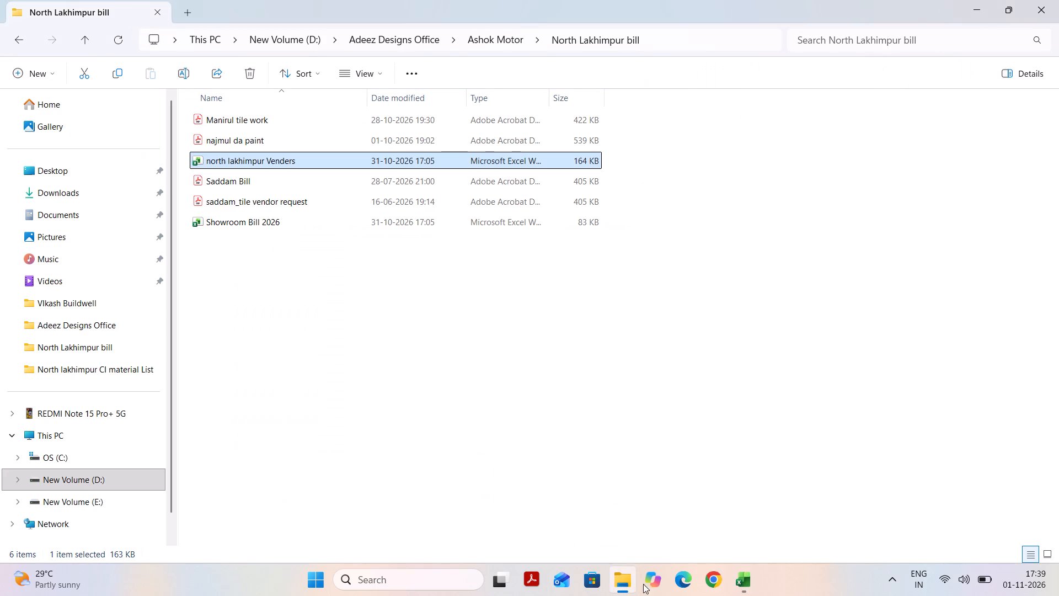
pyautogui.click(745, 578)
pyautogui.click(679, 520)
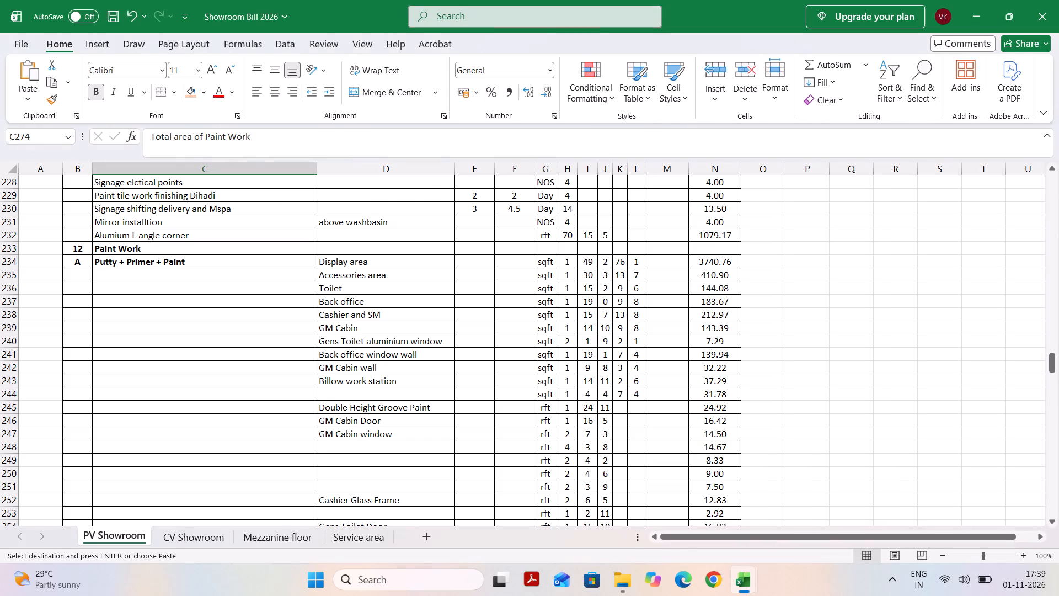
pyautogui.scroll(-3, 314, 387)
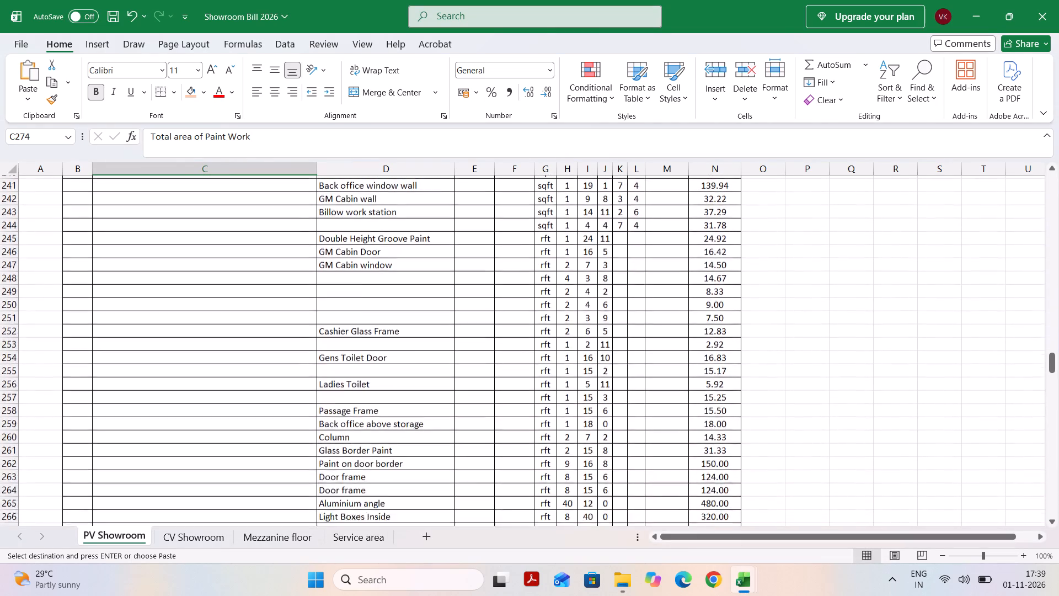
pyautogui.scroll(-2, 314, 387)
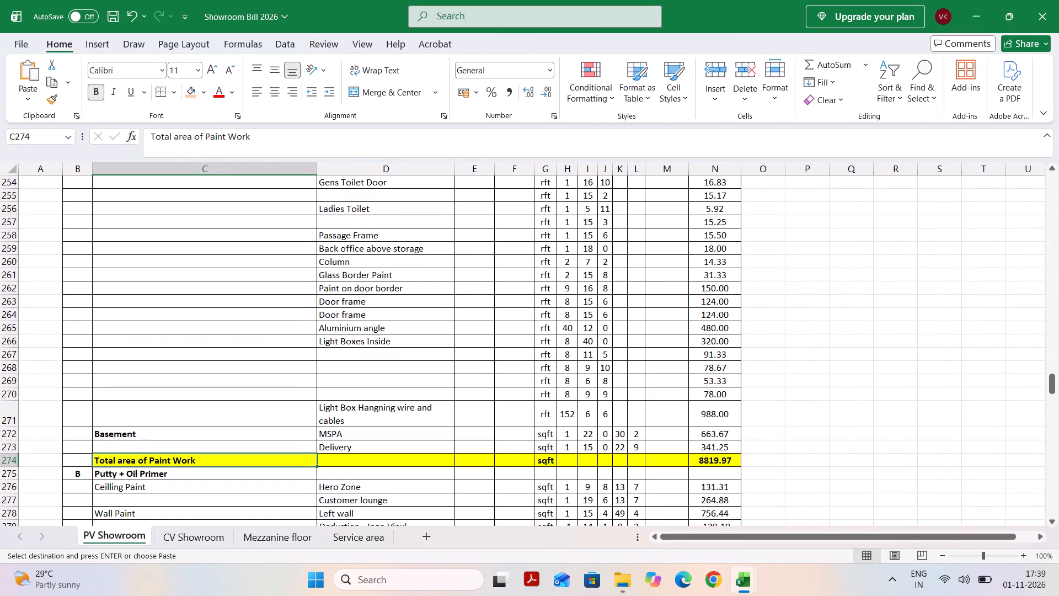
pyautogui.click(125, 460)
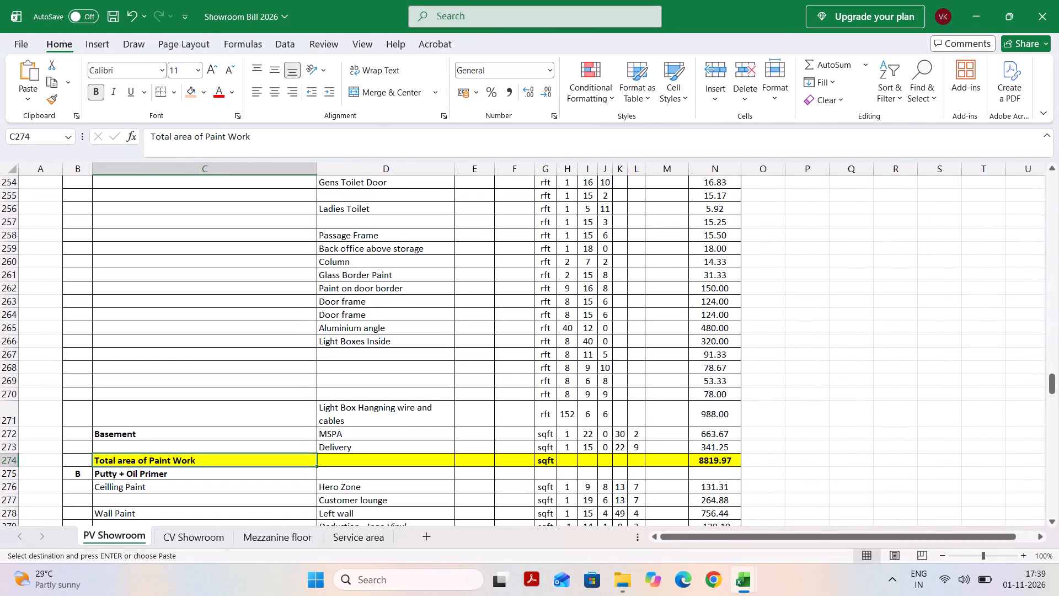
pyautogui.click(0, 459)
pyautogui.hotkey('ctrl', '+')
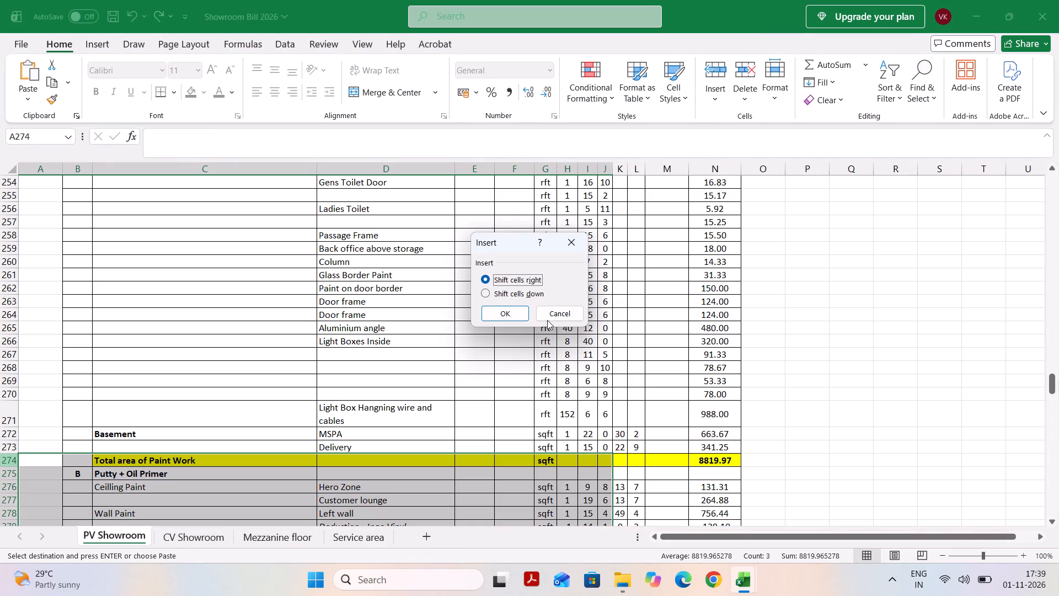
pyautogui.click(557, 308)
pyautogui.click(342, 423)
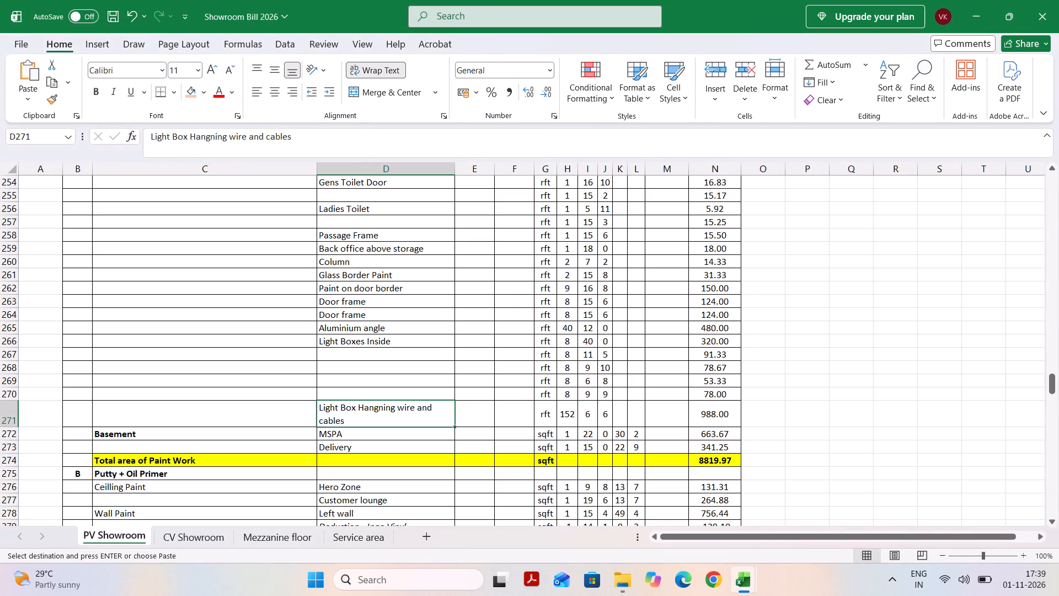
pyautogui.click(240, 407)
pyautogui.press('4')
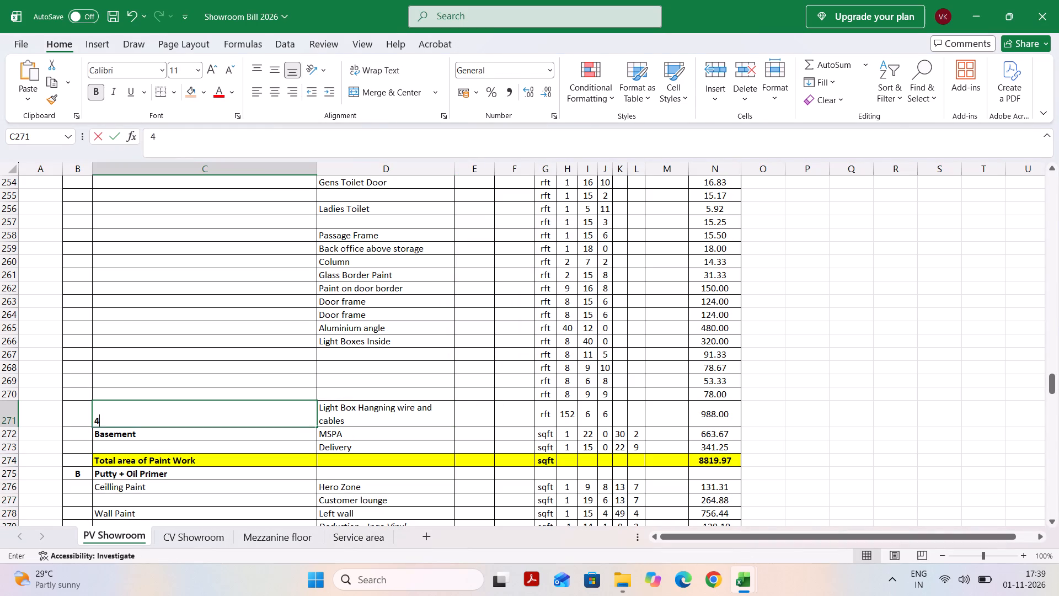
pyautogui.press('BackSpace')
# Insert 19 blank rows directly above the Total area of Paint Work row on the PV Showroom sheet.
pyautogui.click(201, 465)
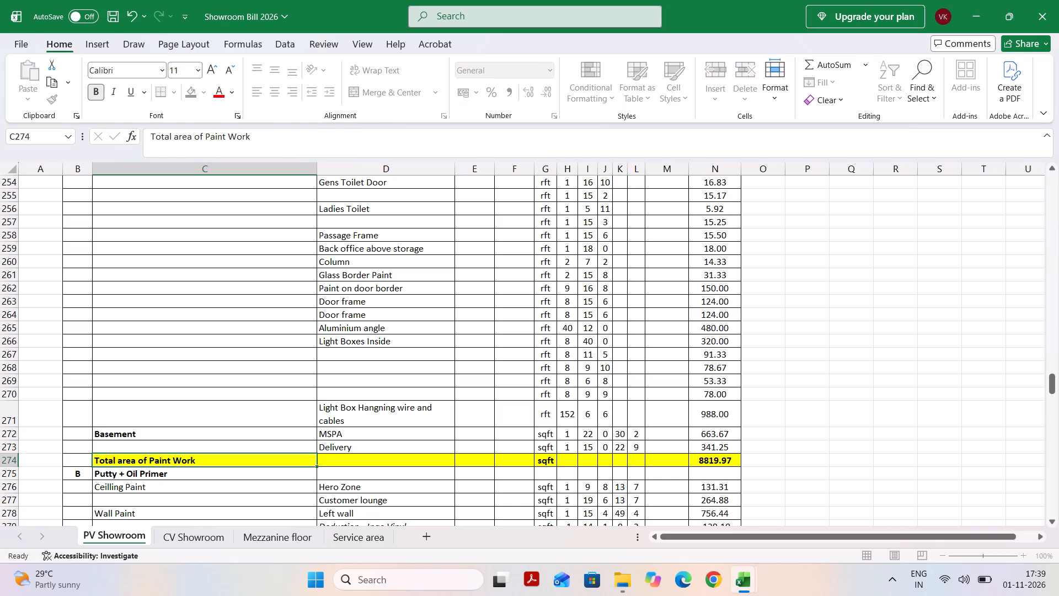
pyautogui.hotkey('shift', 'space')
pyautogui.hotkey('ctrl', '+')
pyautogui.hotkey('ctrl', '+')
pyautogui.hotkey('ctrl', '+')
pyautogui.hotkey('ctrl', '+')
pyautogui.hotkey('ctrl', '+')
pyautogui.hotkey('ctrl', '+')
pyautogui.hotkey('ctrl', '+')
pyautogui.hotkey('ctrl', '+')
pyautogui.hotkey('ctrl', '+')
pyautogui.hotkey('ctrl', '+')
pyautogui.hotkey('ctrl', '+')
pyautogui.hotkey('ctrl', '+')
pyautogui.hotkey('ctrl', '+')
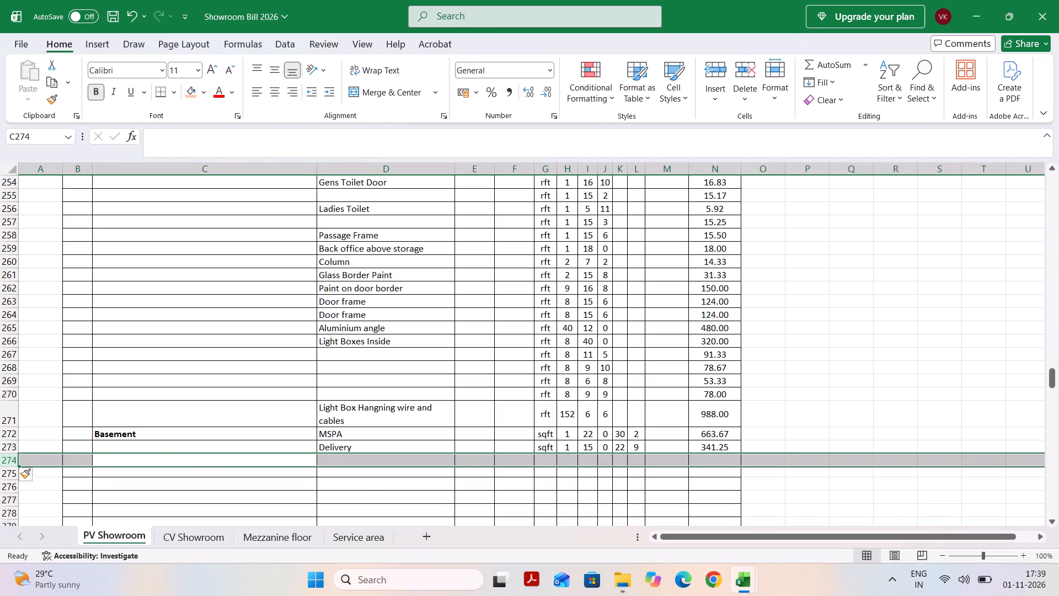
pyautogui.hotkey('ctrl', '+')
pyautogui.hotkey('ctrl', '+')
pyautogui.hotkey('ctrl', '+')
pyautogui.hotkey('ctrl', '+')
pyautogui.hotkey('ctrl', '+')
pyautogui.hotkey('ctrl', '+')
pyautogui.hotkey('ctrl', '+')
pyautogui.hotkey('ctrl', '+')
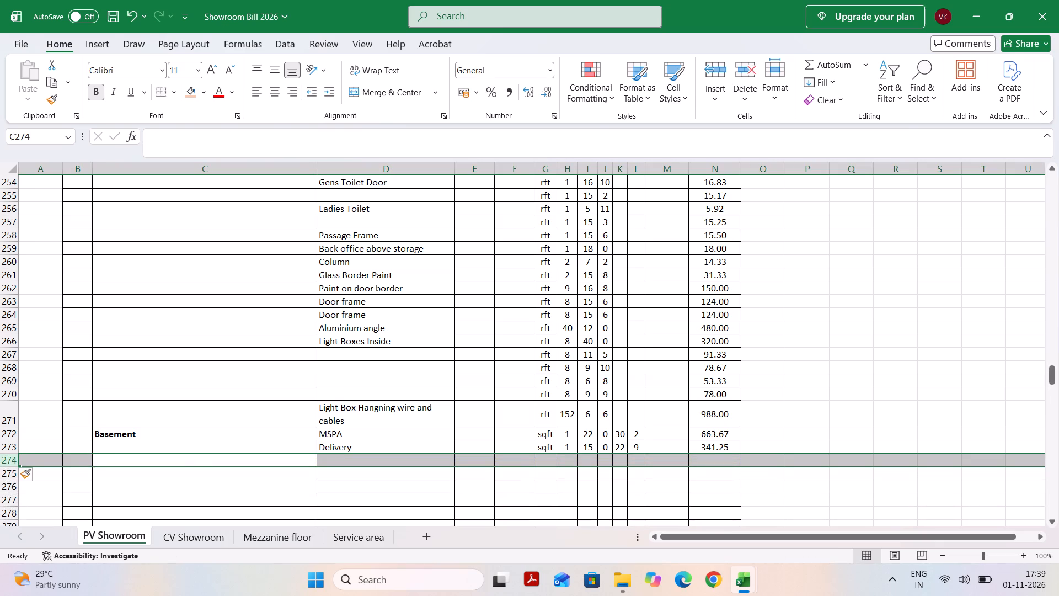
pyautogui.click(202, 465)
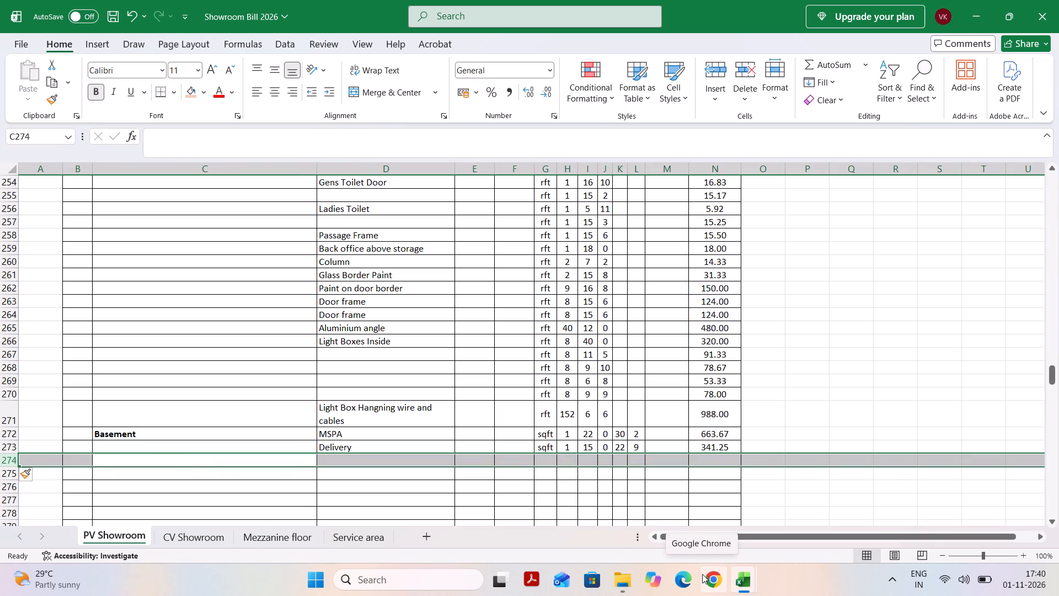
# Arrange the Showroom Bill 2026 and north lakhimpur Venders workbooks side by side, with the showroom bill on the right.
pyautogui.press('super+Right')
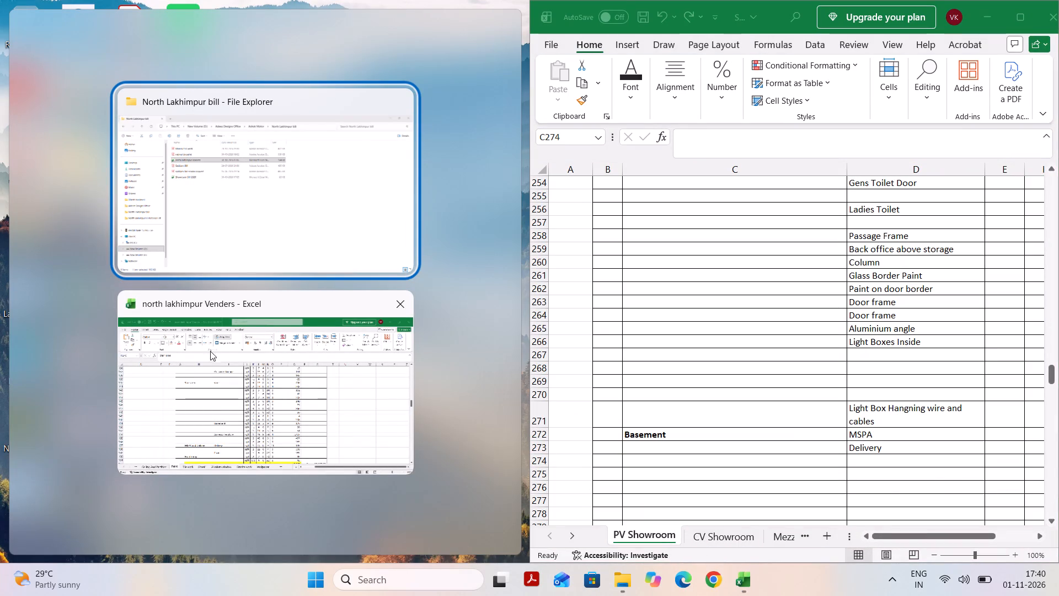
pyautogui.click(250, 391)
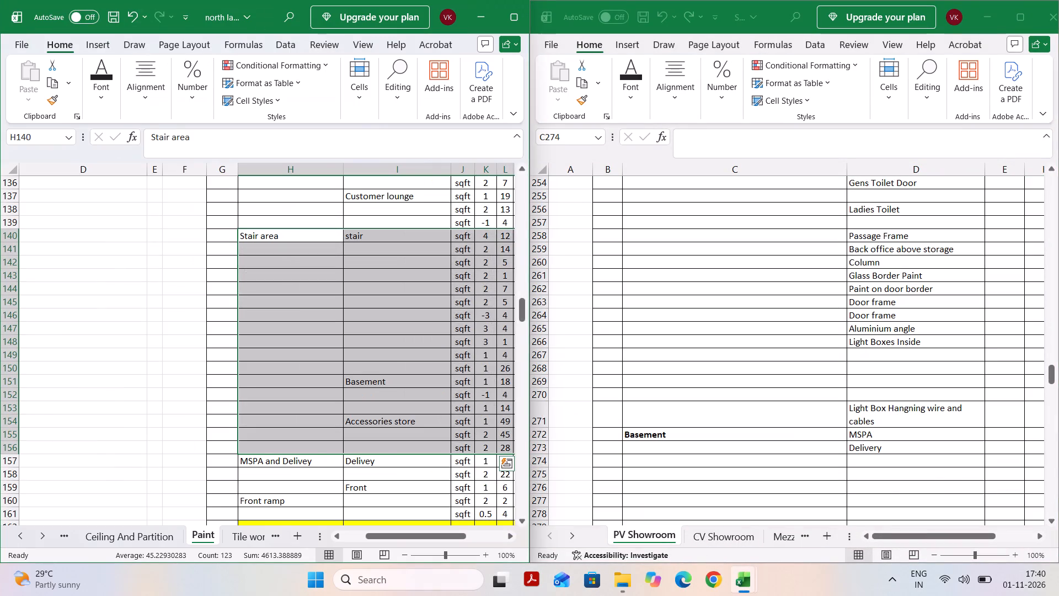
# Copy the stair area to accessories store rows (H140 to Q156) from the Paint sheet into the PV Showroom sheet starting at C274.
pyautogui.hscroll(-3, 309, 397)
pyautogui.hscroll(1, 309, 397)
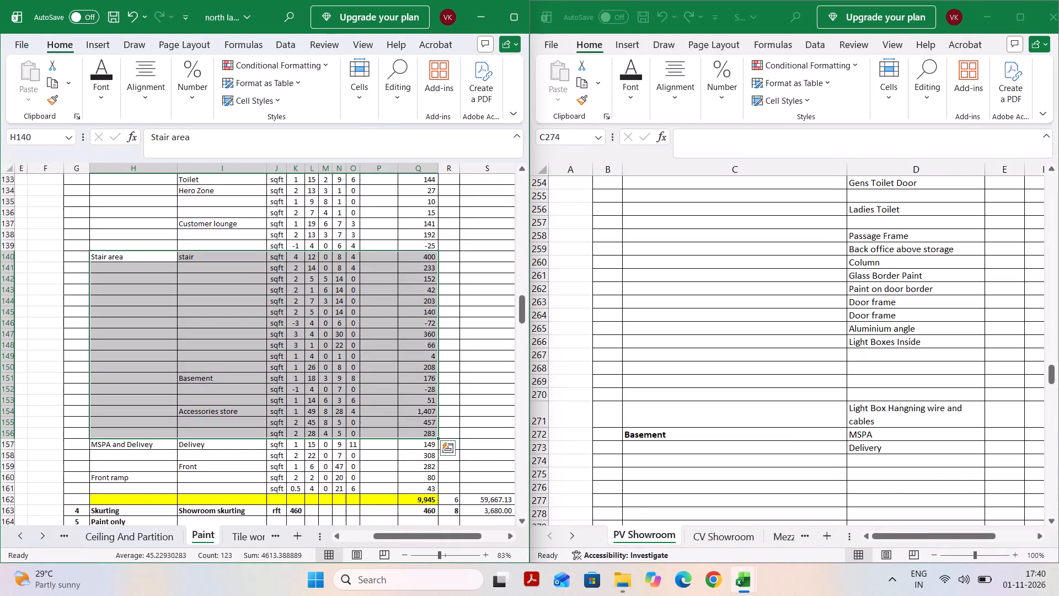
pyautogui.hotkey('ctrl', 'c')
pyautogui.click(760, 379)
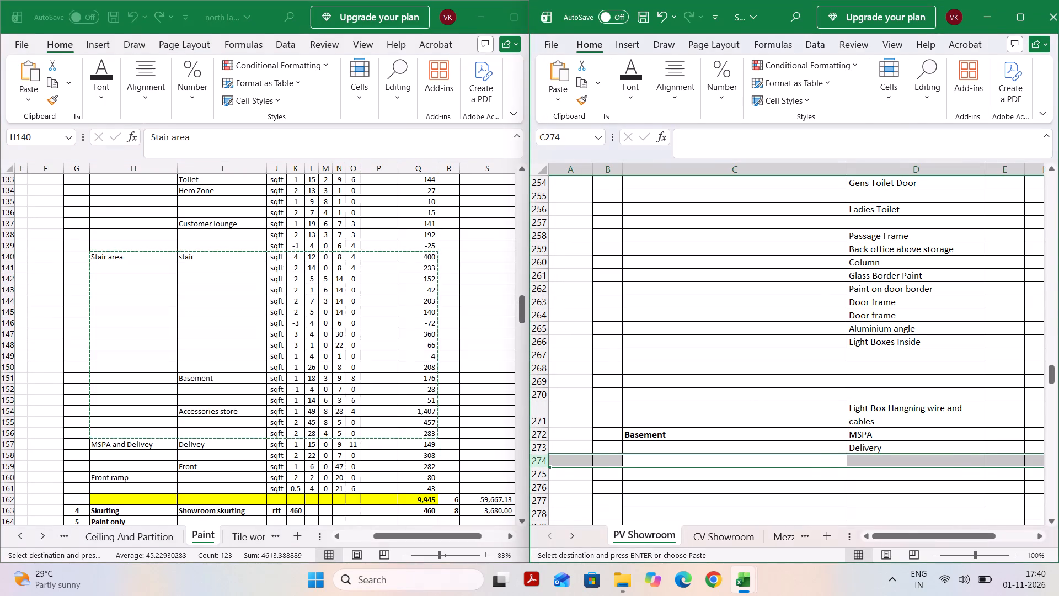
pyautogui.hscroll(-1, 760, 379)
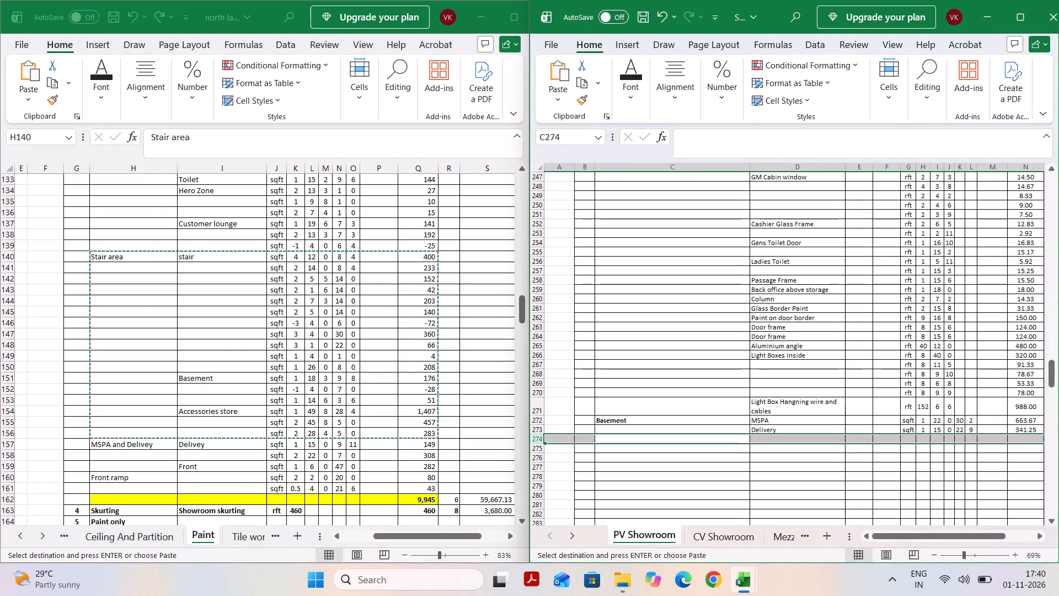
pyautogui.click(693, 409)
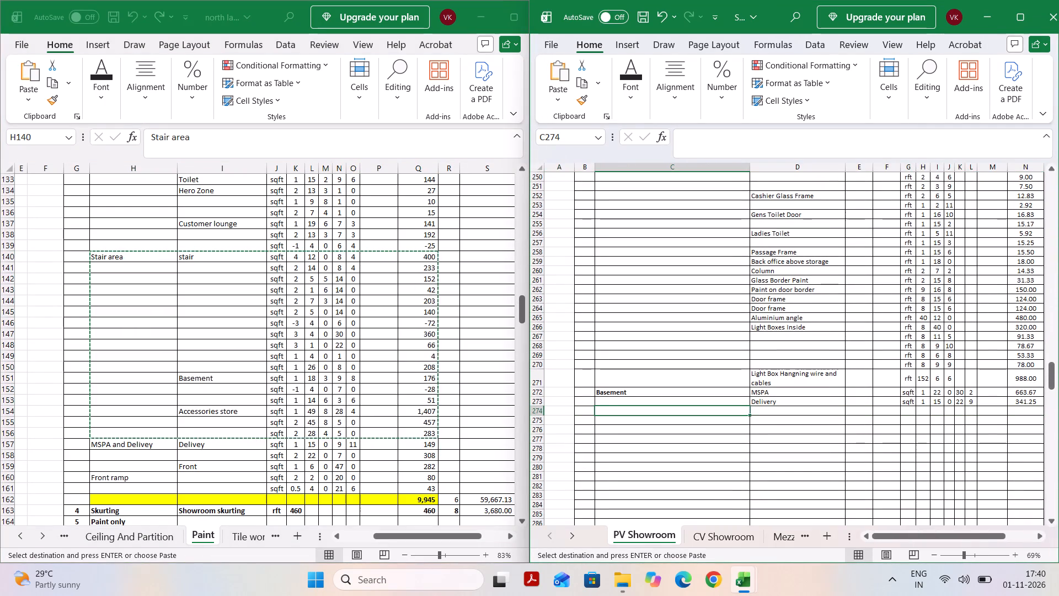
pyautogui.hotkey('ctrl', 'v')
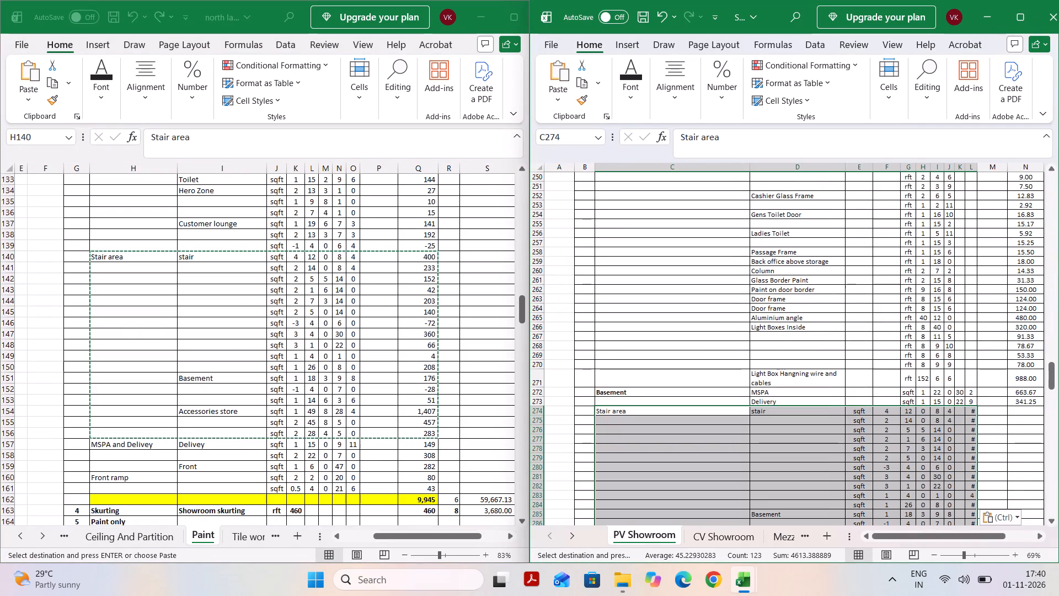
# Copy the pasted stair area to accessories store units, measurements and areas from E274:L290 to the matching columns starting at G274.
pyautogui.click(867, 409)
pyautogui.scroll(-1, 825, 413)
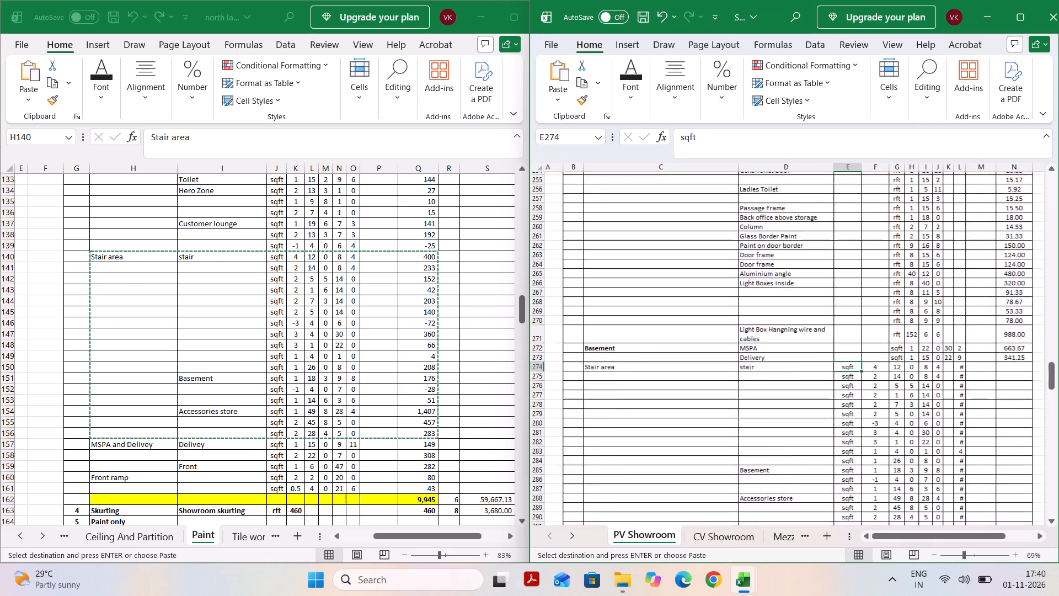
pyautogui.scroll(-1, 825, 413)
pyautogui.moveTo(854, 333); pyautogui.dragTo(985, 471)
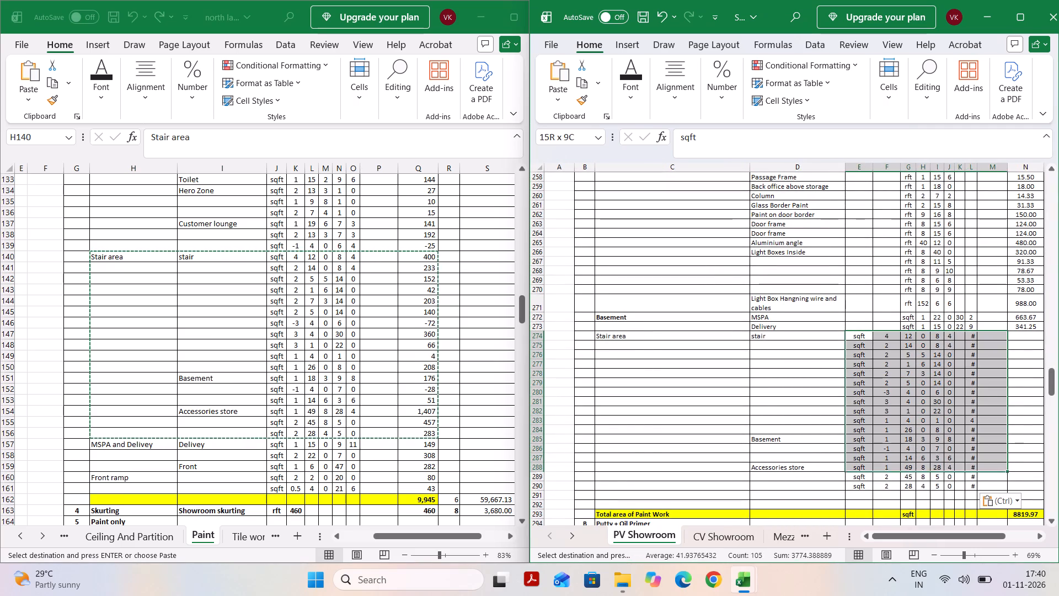
pyautogui.moveTo(985, 471); pyautogui.dragTo(974, 487)
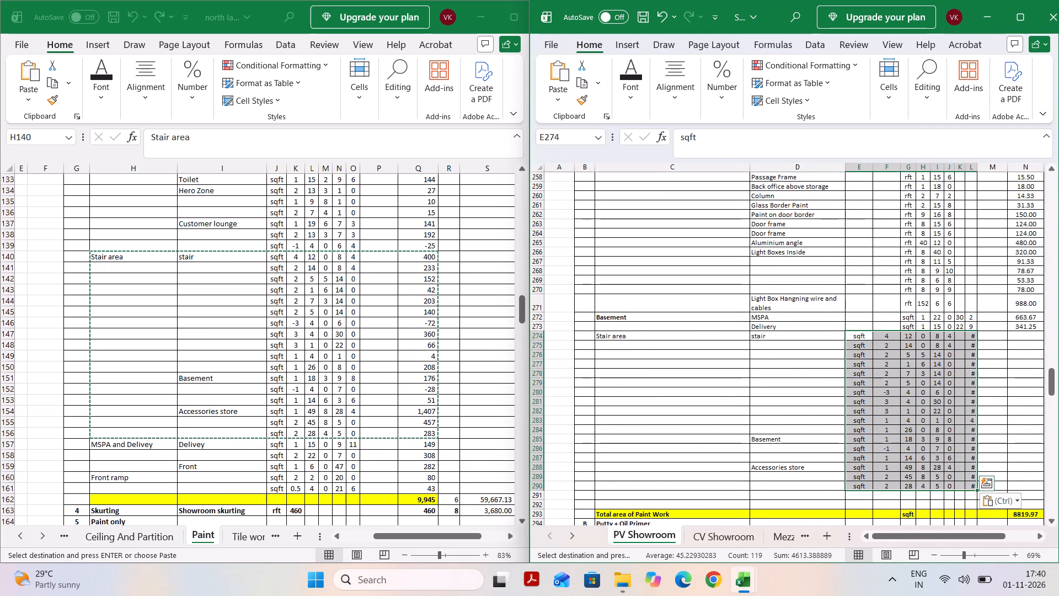
pyautogui.hotkey('ctrl', 'c')
pyautogui.click(912, 331)
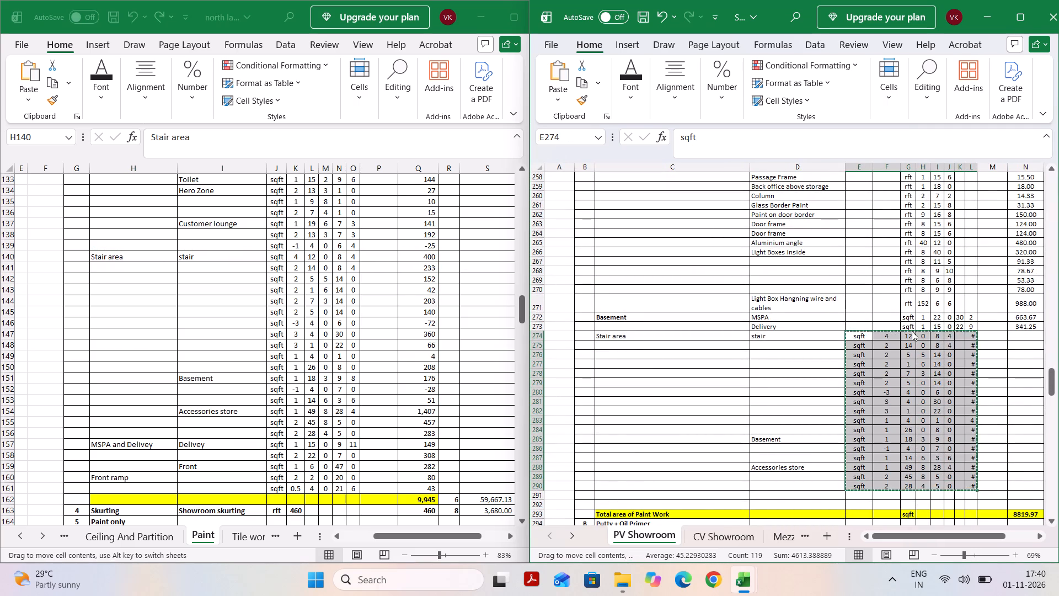
pyautogui.click(908, 333)
pyautogui.hotkey('ctrl', 'v')
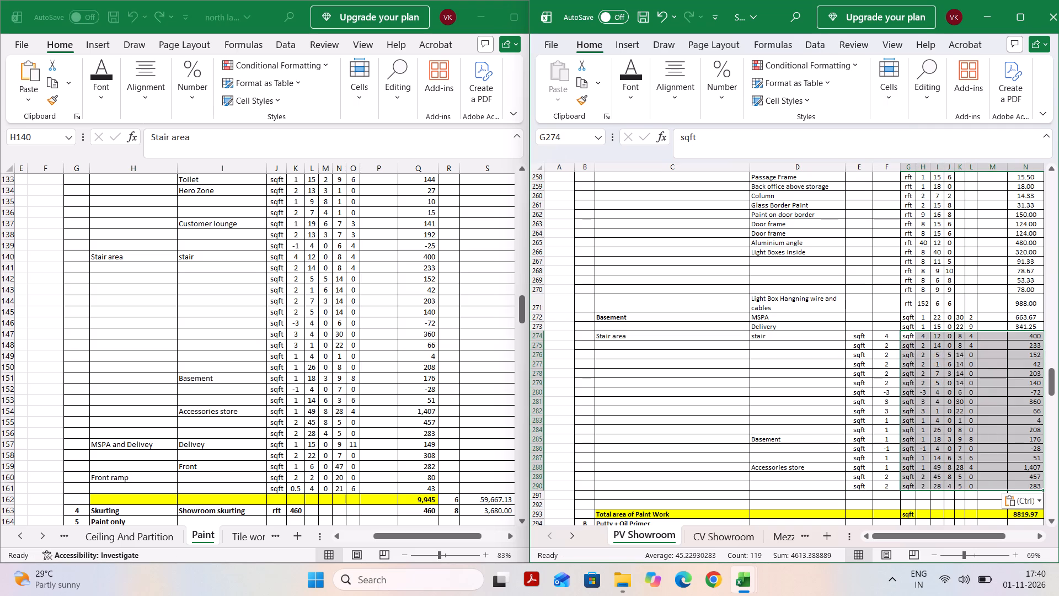
# Clear the leftover sqft units and quantities from E274:F290 beside the stair area to accessories store rows.
pyautogui.moveTo(854, 337); pyautogui.dragTo(881, 482)
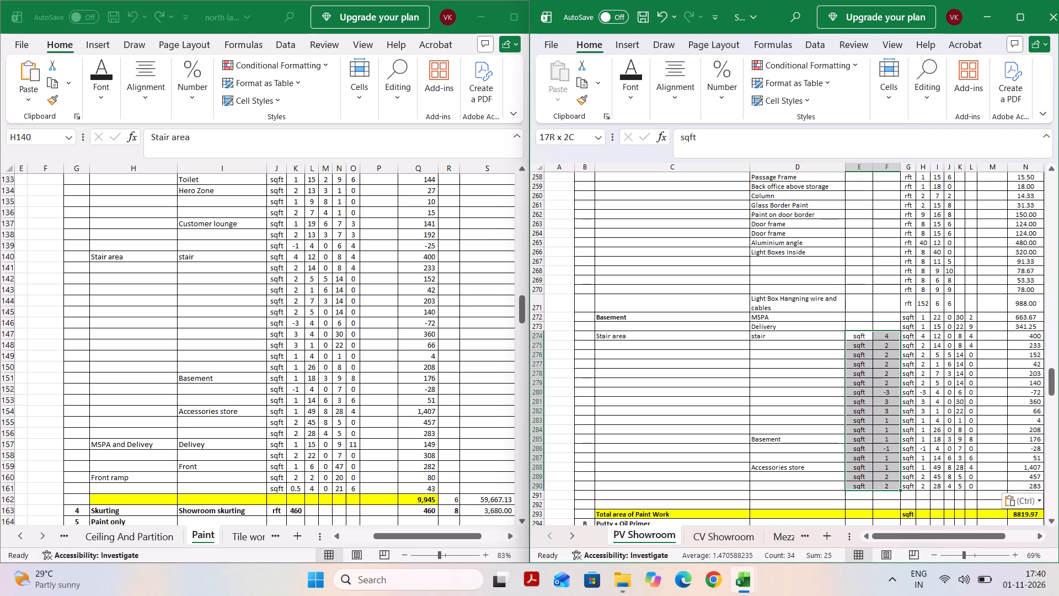
pyautogui.moveTo(881, 482); pyautogui.dragTo(880, 490)
pyautogui.press('Delete')
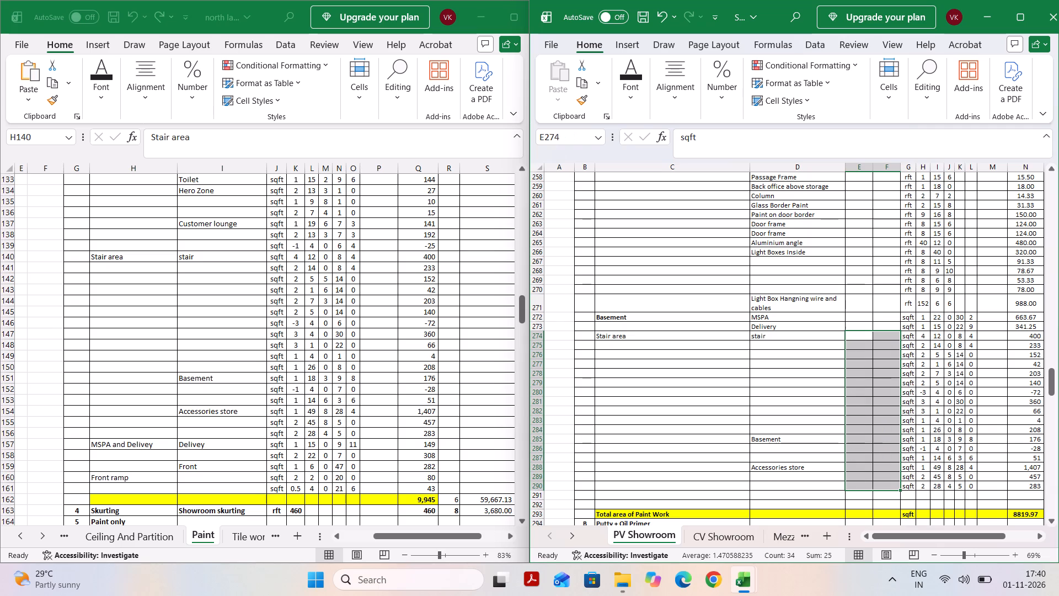
pyautogui.click(886, 496)
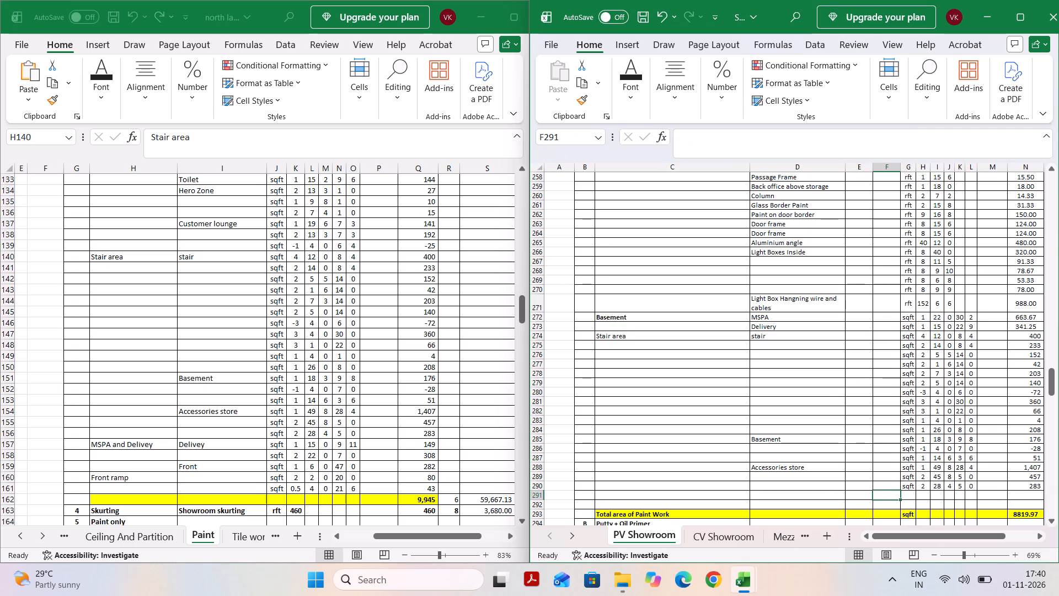
# Clear the contents of the pasted Basement and Accessories store rows, D285:N290, on the PV Showroom sheet.
pyautogui.hscroll(-1, 826, 471)
pyautogui.hscroll(1, 826, 471)
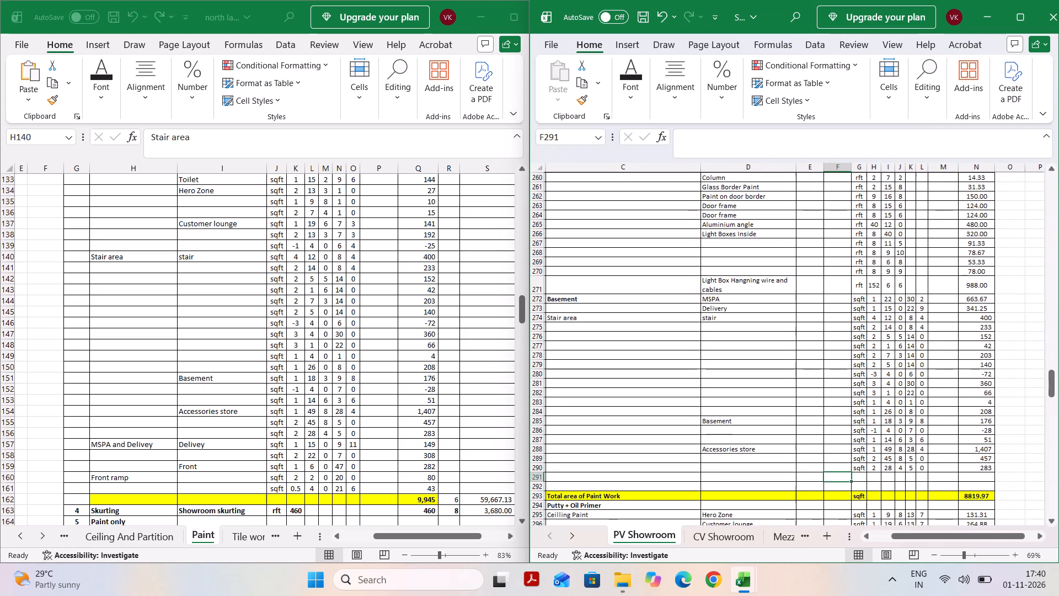
pyautogui.hscroll(1, 826, 471)
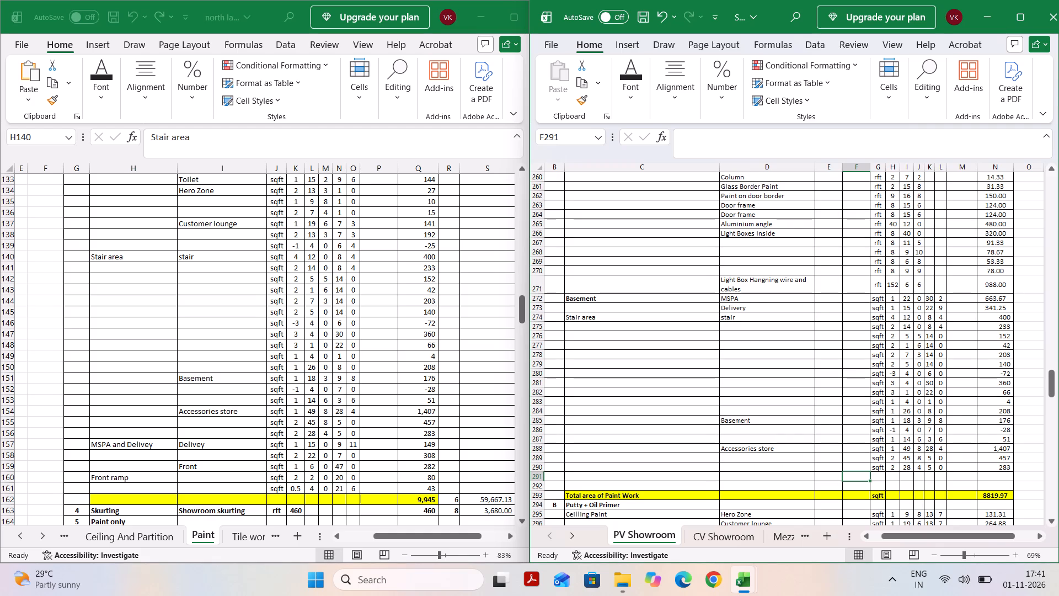
pyautogui.click(790, 431)
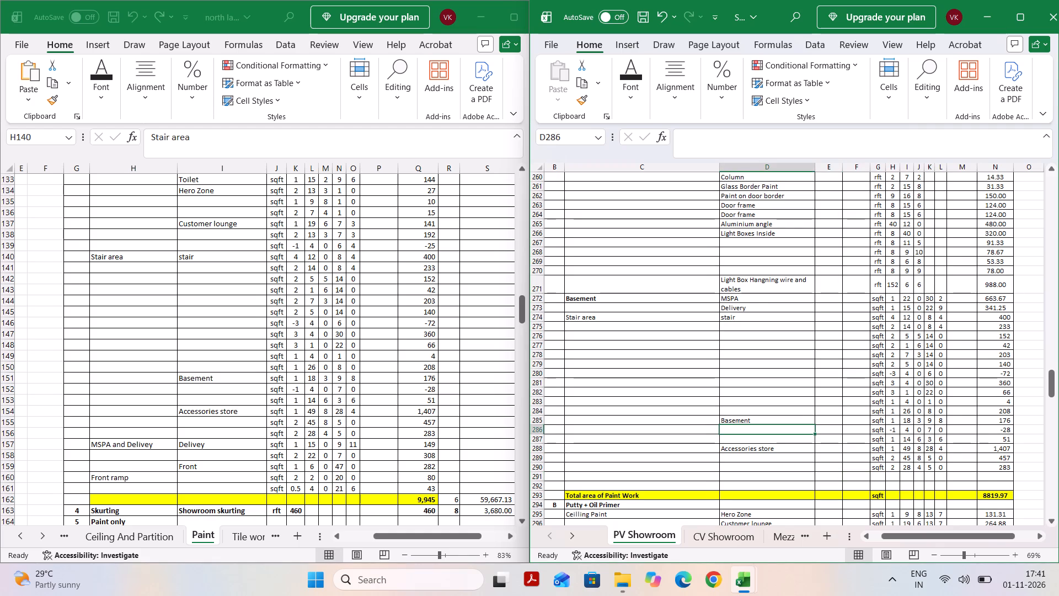
pyautogui.moveTo(782, 422); pyautogui.dragTo(992, 467)
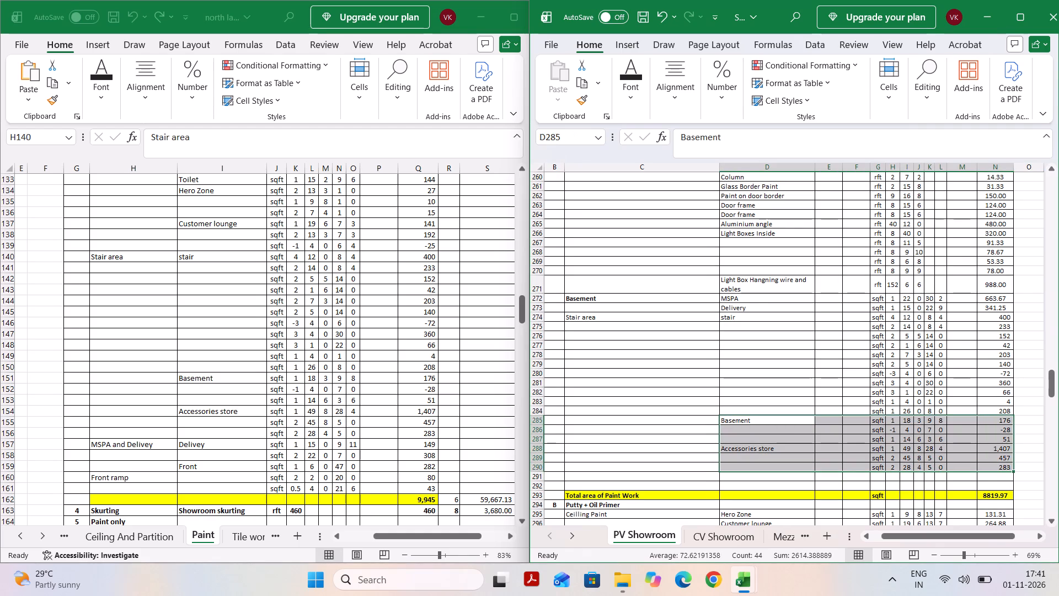
pyautogui.press('Delete')
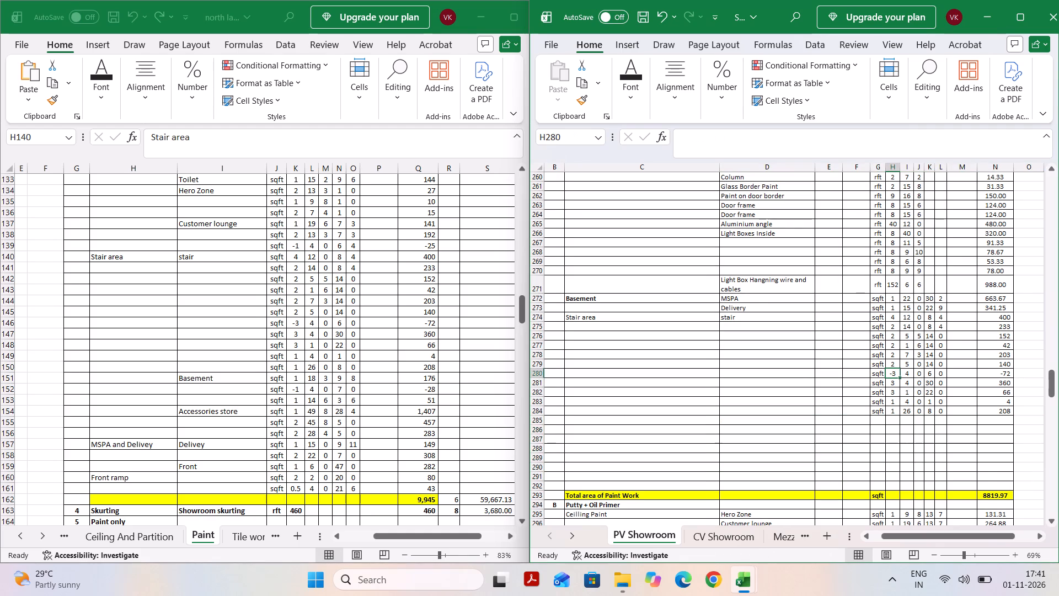
# Examine the remaining stair area rows and the blank rows between them and the Total area of Paint Work row.
pyautogui.click(895, 374)
pyautogui.click(888, 341)
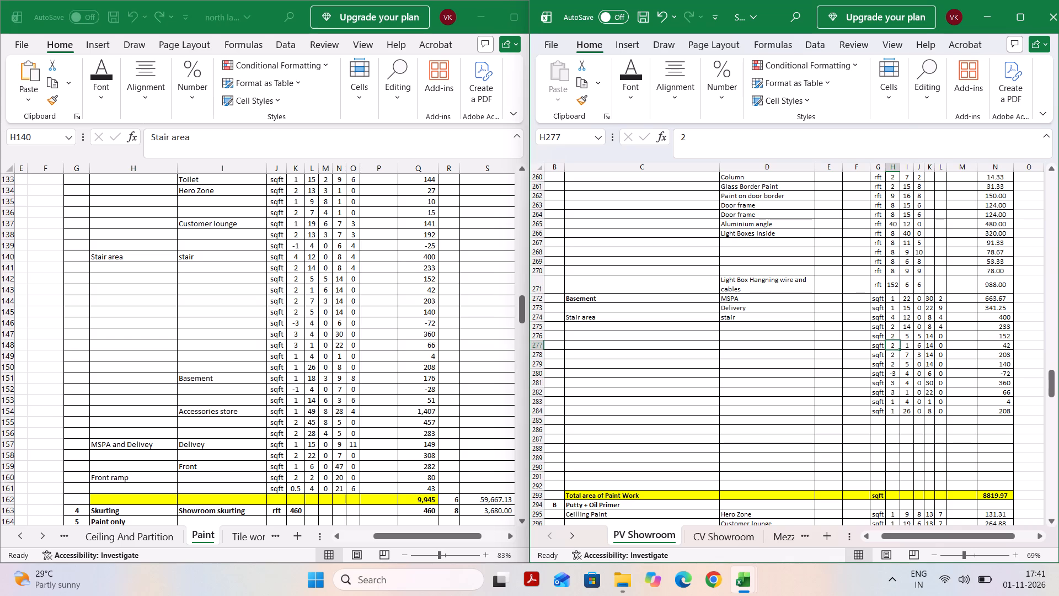
pyautogui.scroll(-1, 823, 414)
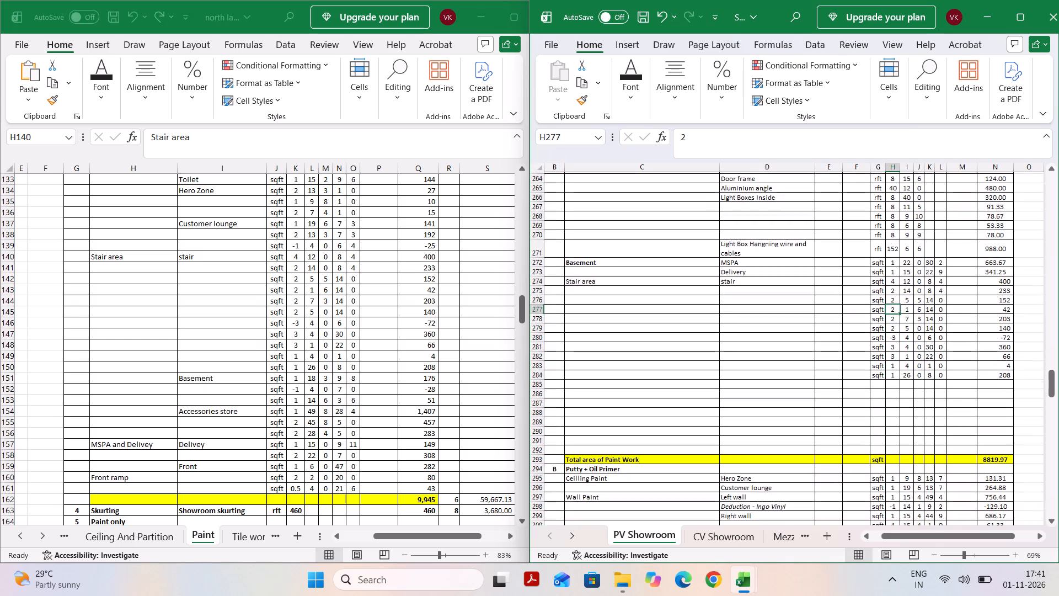
pyautogui.click(733, 381)
pyautogui.scroll(1, 655, 341)
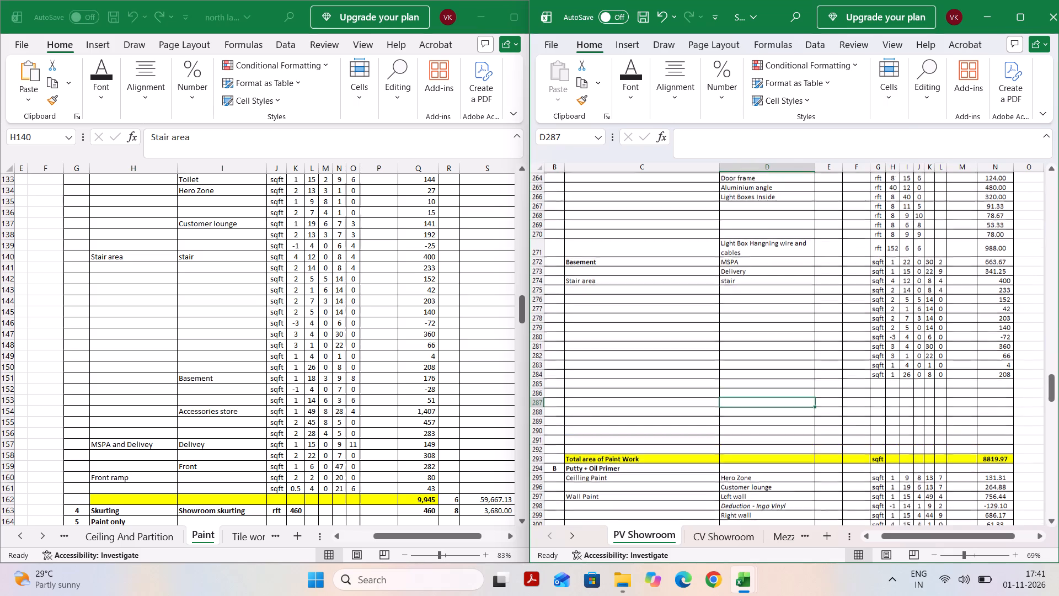
pyautogui.scroll(2, 655, 341)
pyautogui.click(630, 365)
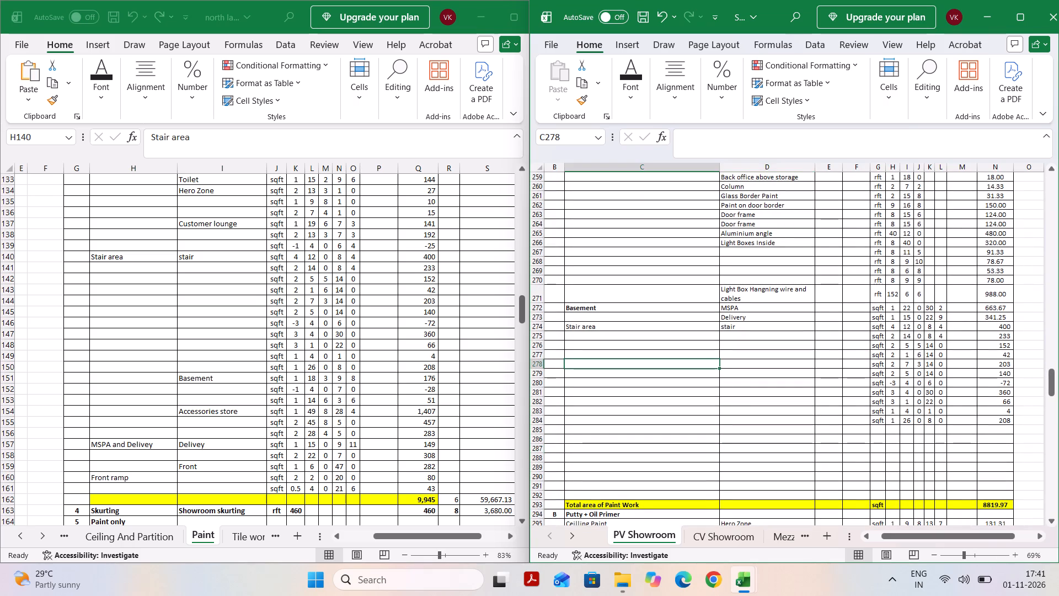
pyautogui.click(744, 418)
pyautogui.click(745, 426)
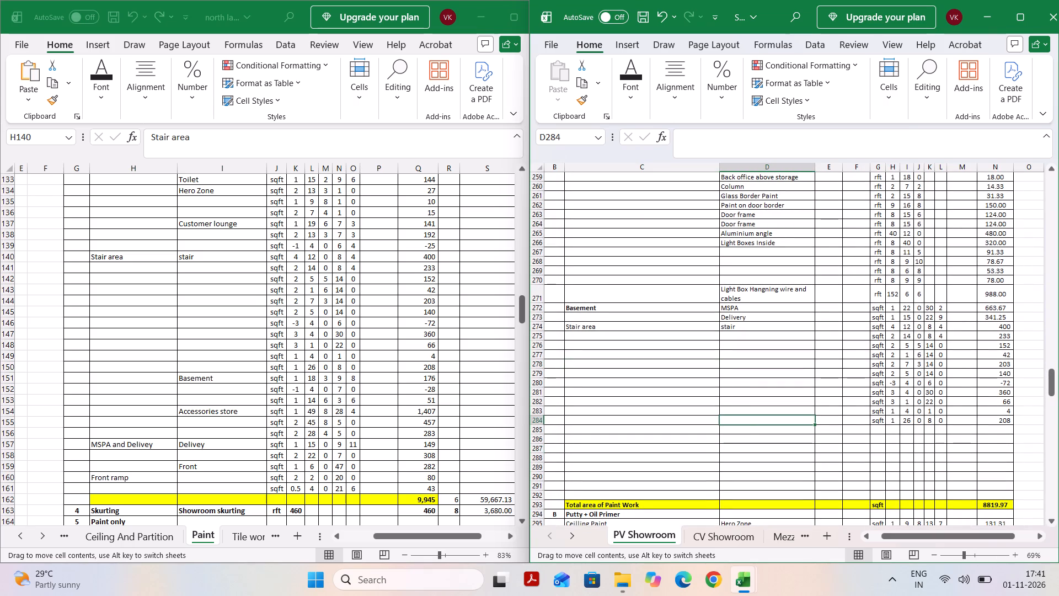
pyautogui.click(602, 331)
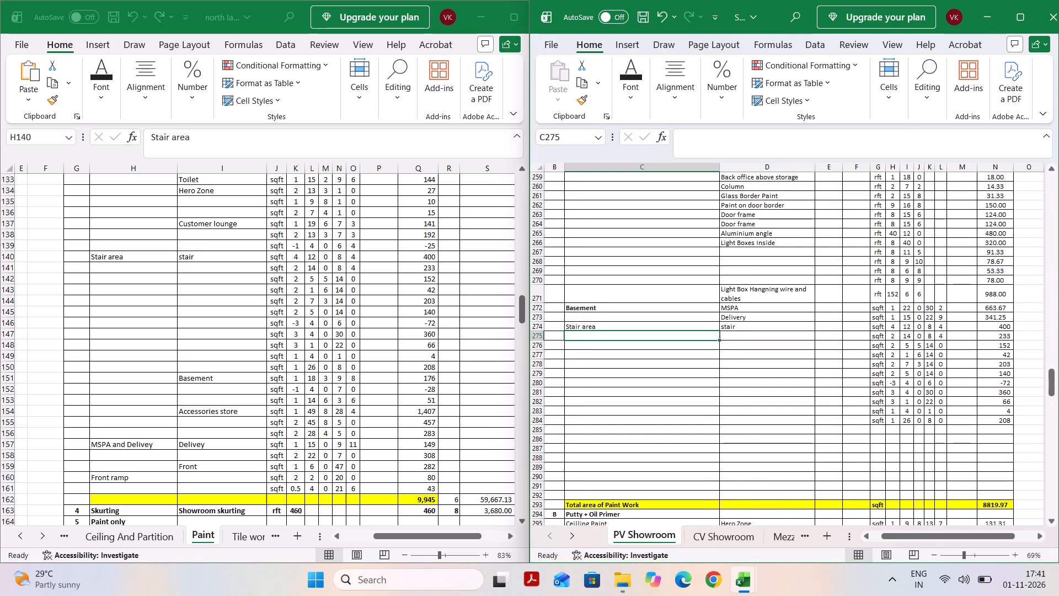
pyautogui.scroll(-1, 646, 390)
pyautogui.click(557, 319)
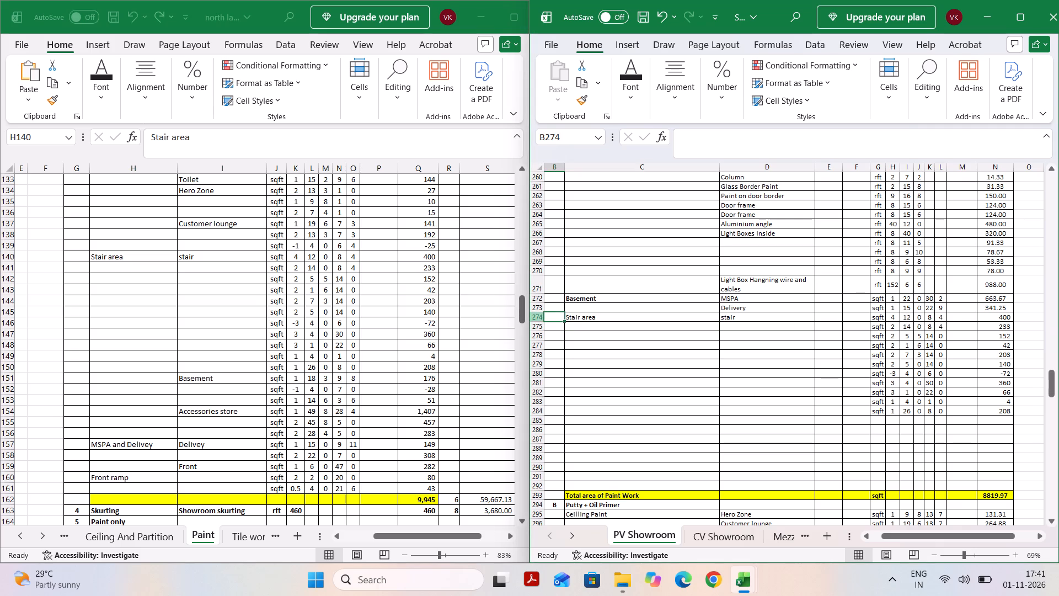
pyautogui.scroll(-1, 591, 357)
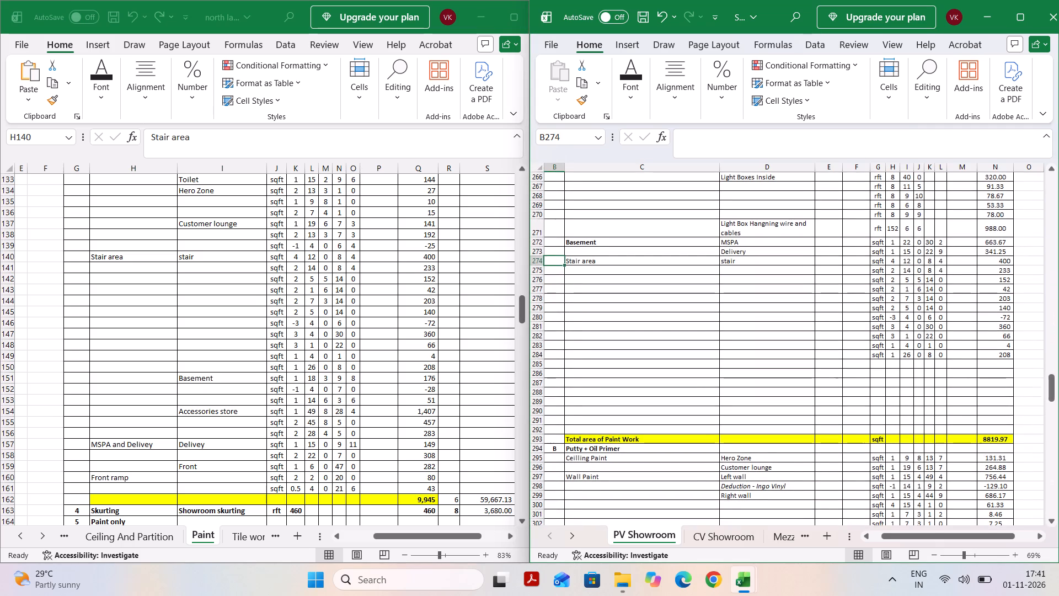
pyautogui.click(656, 365)
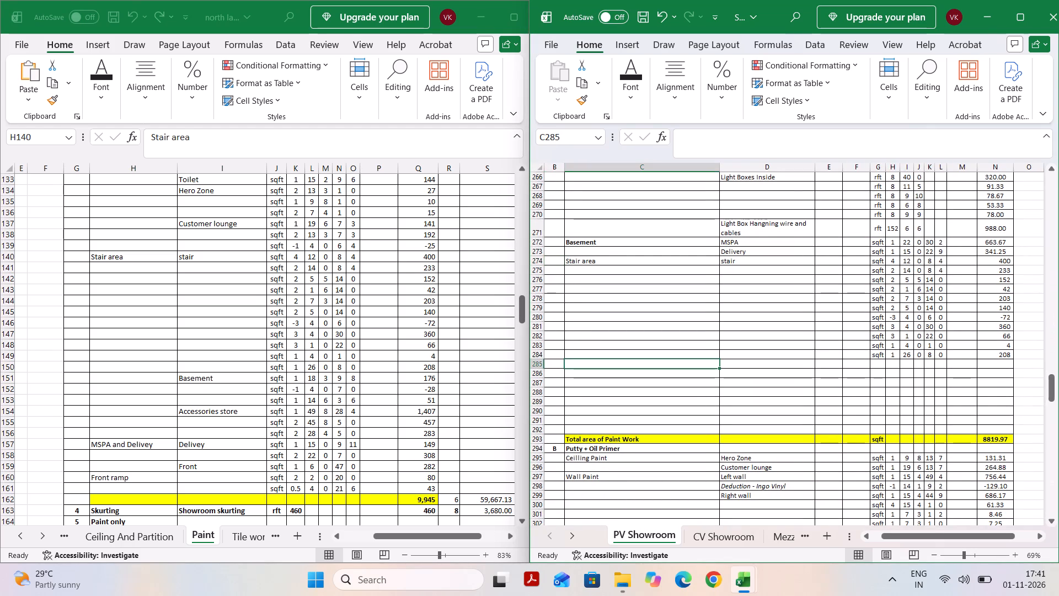
pyautogui.click(667, 364)
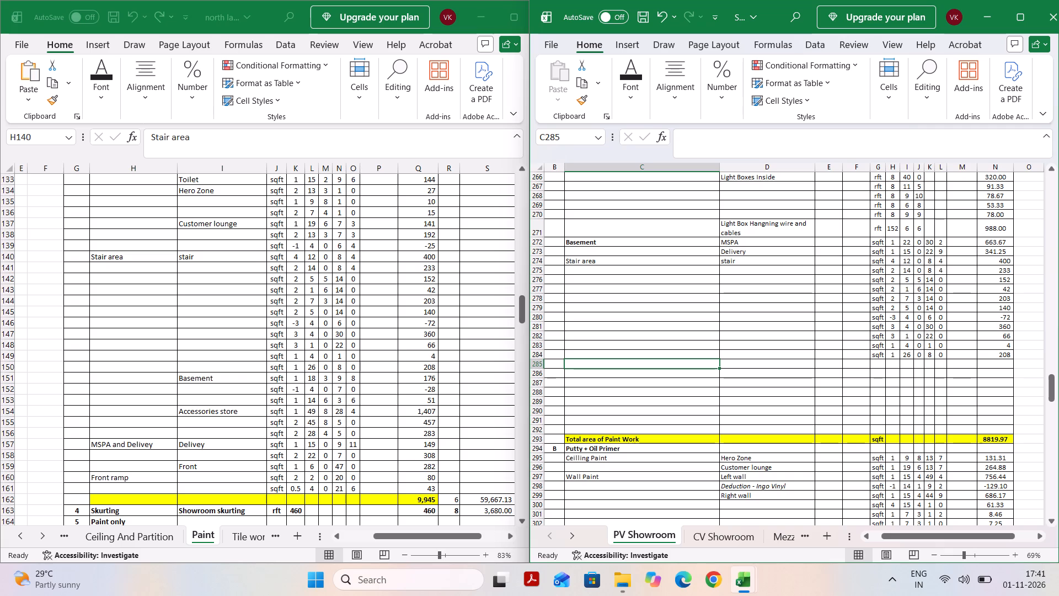
# Change the section B heading in C294 to "Putty + Primer".
pyautogui.scroll(-2, 591, 451)
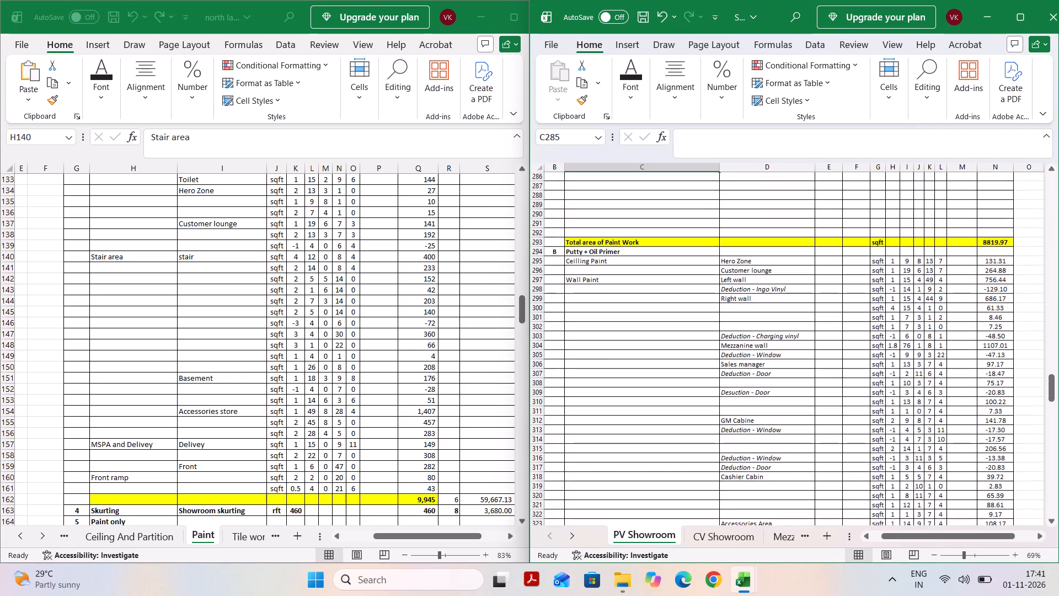
pyautogui.click(612, 232)
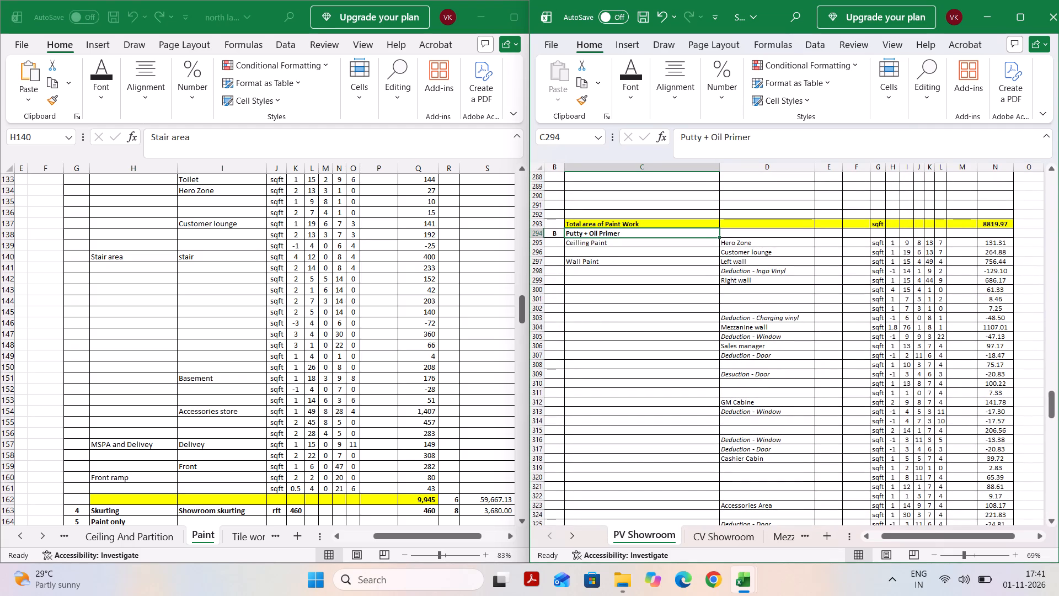
pyautogui.click(722, 132)
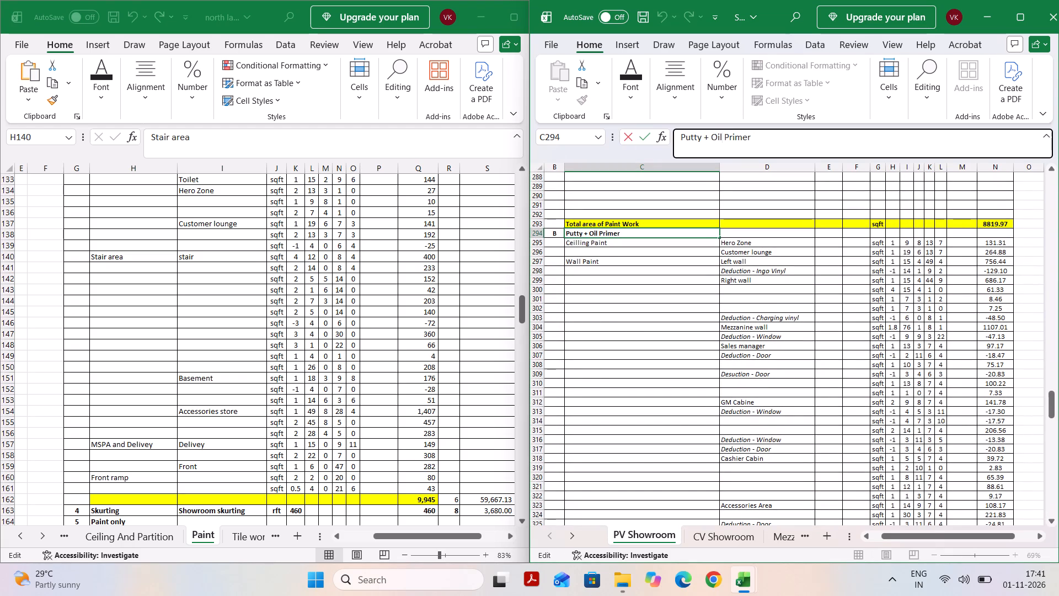
pyautogui.press('Delete')
pyautogui.press('BackSpace')
pyautogui.press('BackSpace')
pyautogui.press('BackSpace')
pyautogui.press('BackSpace')
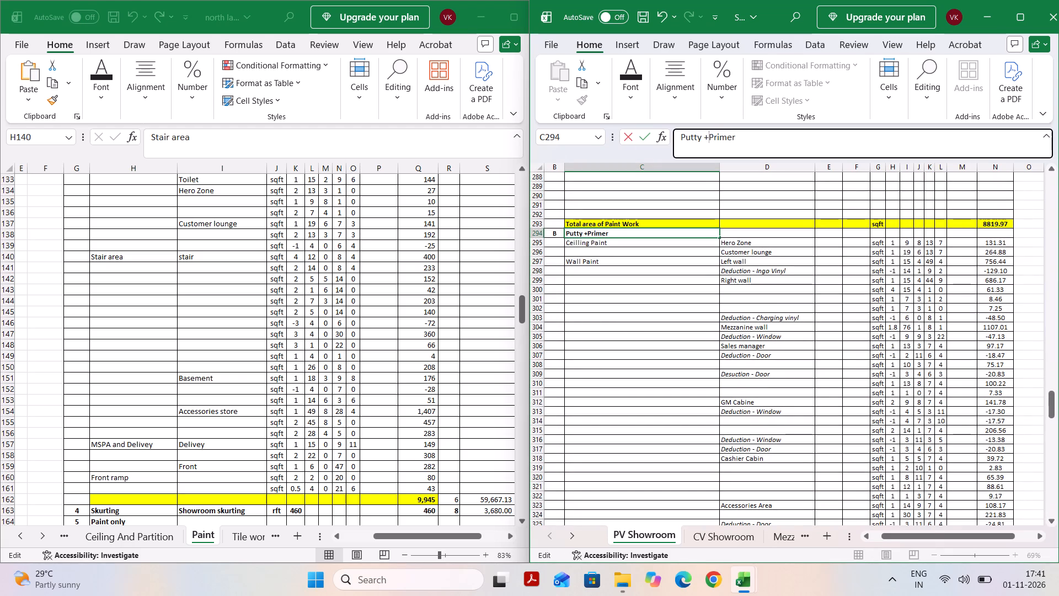
pyautogui.press('space')
pyautogui.press('space')
pyautogui.press('BackSpace')
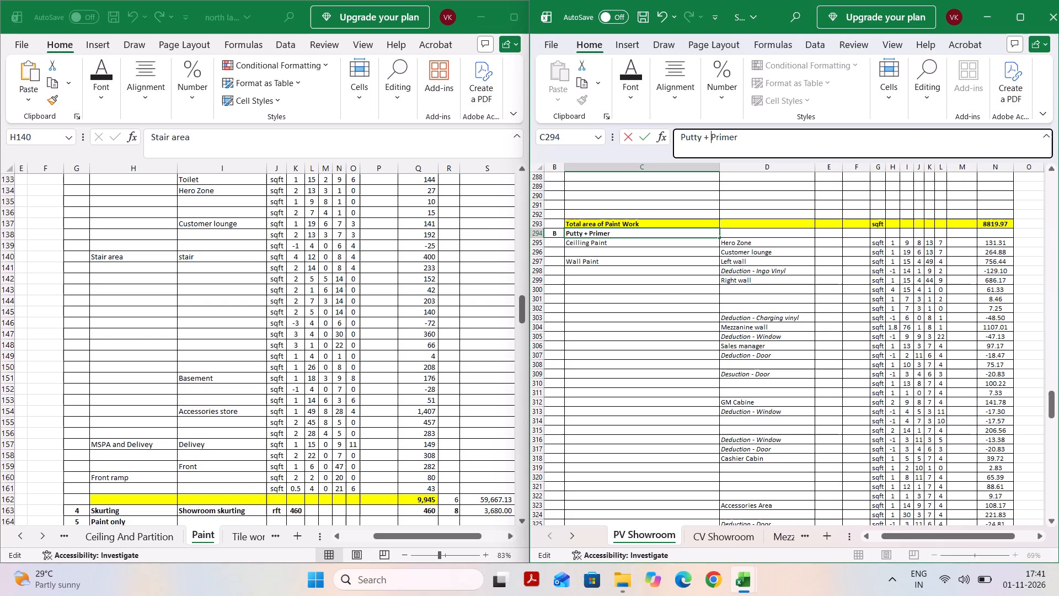
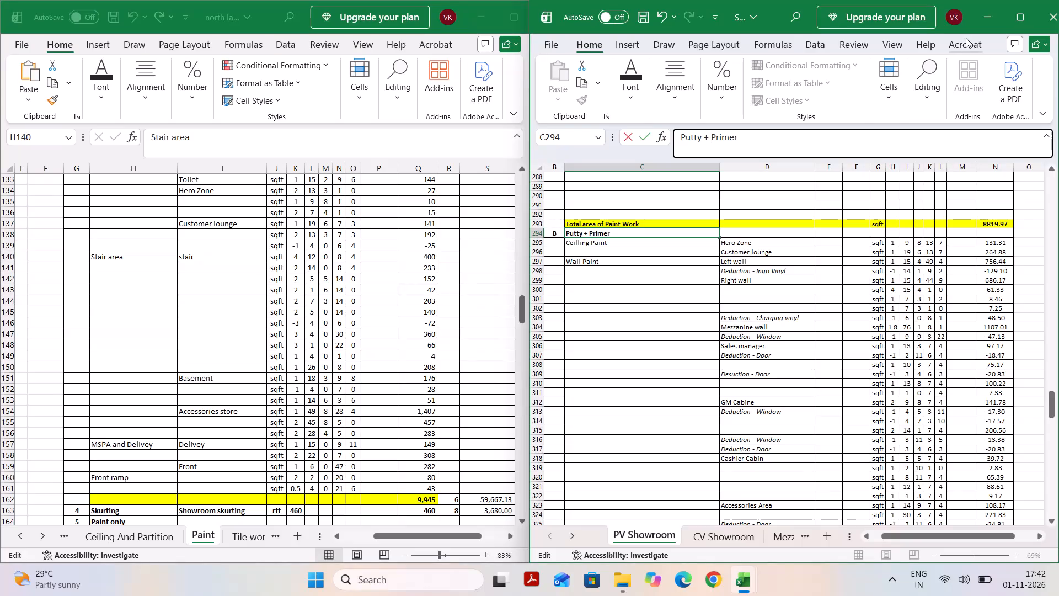
# Insert 22 blank rows directly above the Total area of Primer Work row, below the Basement Delivery Zone rows on the PV Showroom sheet.
pyautogui.scroll(-2, 746, 281)
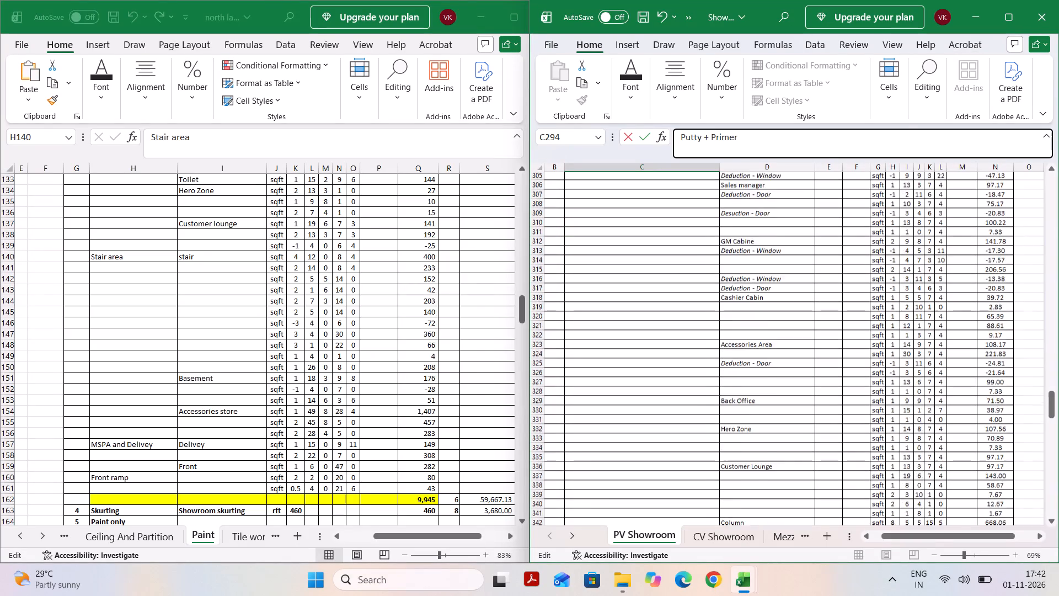
pyautogui.click(705, 416)
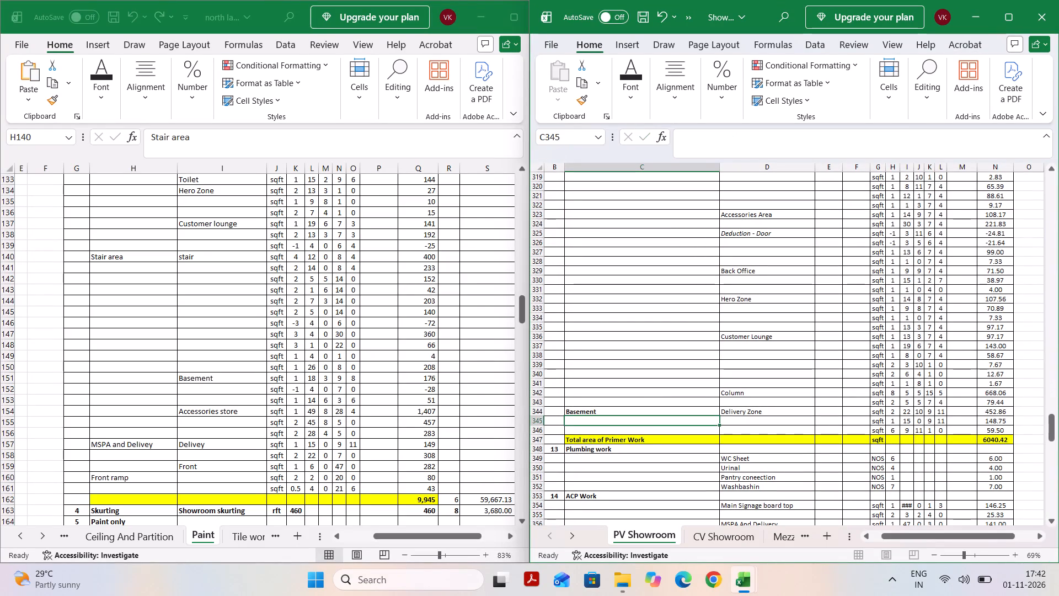
pyautogui.click(657, 440)
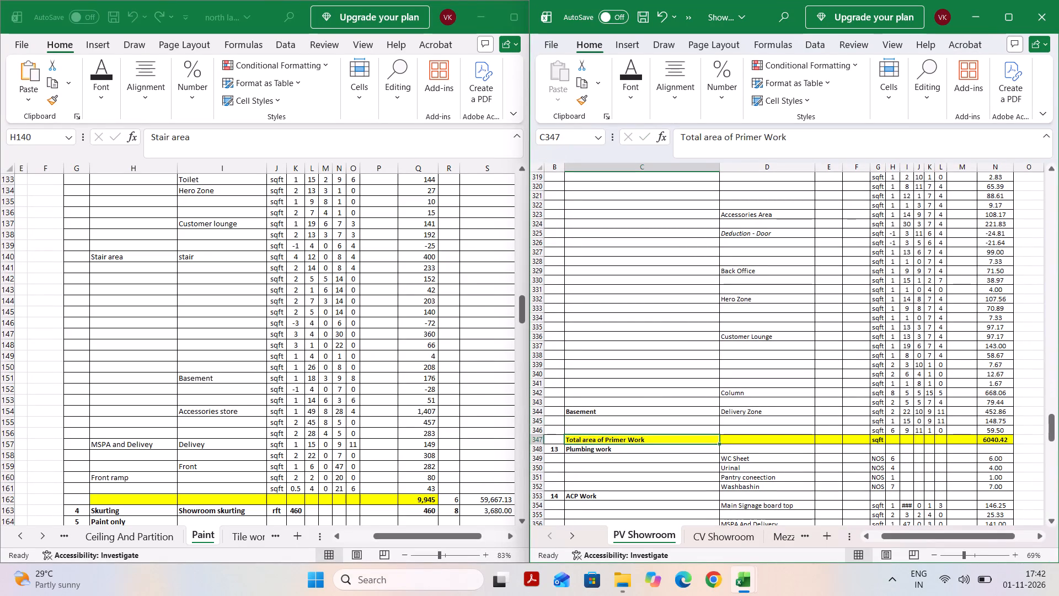
pyautogui.click(536, 438)
pyautogui.hotkey('ctrl', '+')
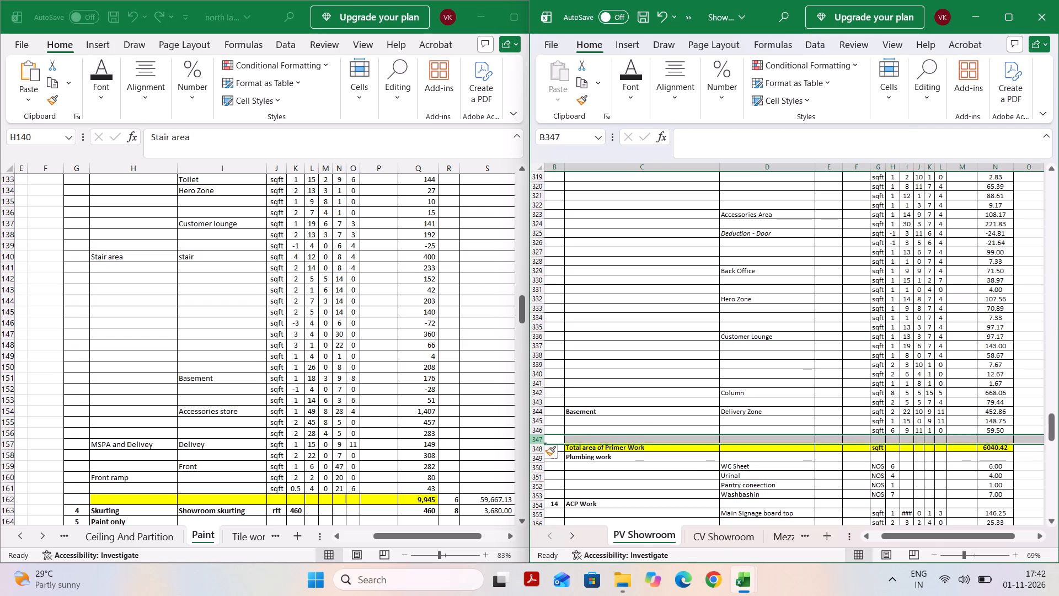
pyautogui.hotkey('ctrl', '+')
pyautogui.hotkey('ctrl', '+')
pyautogui.hotkey('ctrl', '+')
pyautogui.hotkey('ctrl', '+')
pyautogui.hotkey('ctrl', '+')
pyautogui.hotkey('ctrl', '+')
pyautogui.hotkey('ctrl', '+')
pyautogui.hotkey('ctrl', '+')
pyautogui.hotkey('ctrl', '+')
pyautogui.hotkey('ctrl', '+')
pyautogui.hotkey('ctrl', '+')
pyautogui.hotkey('ctrl', '+')
pyautogui.hotkey('ctrl', '+')
pyautogui.hotkey('ctrl', '+')
pyautogui.hotkey('ctrl', '+')
pyautogui.hotkey('ctrl', '+')
pyautogui.hotkey('ctrl', '+')
pyautogui.hotkey('ctrl', '+')
pyautogui.hotkey('ctrl', '+')
pyautogui.hotkey('ctrl', '+')
pyautogui.hotkey('ctrl', '+')
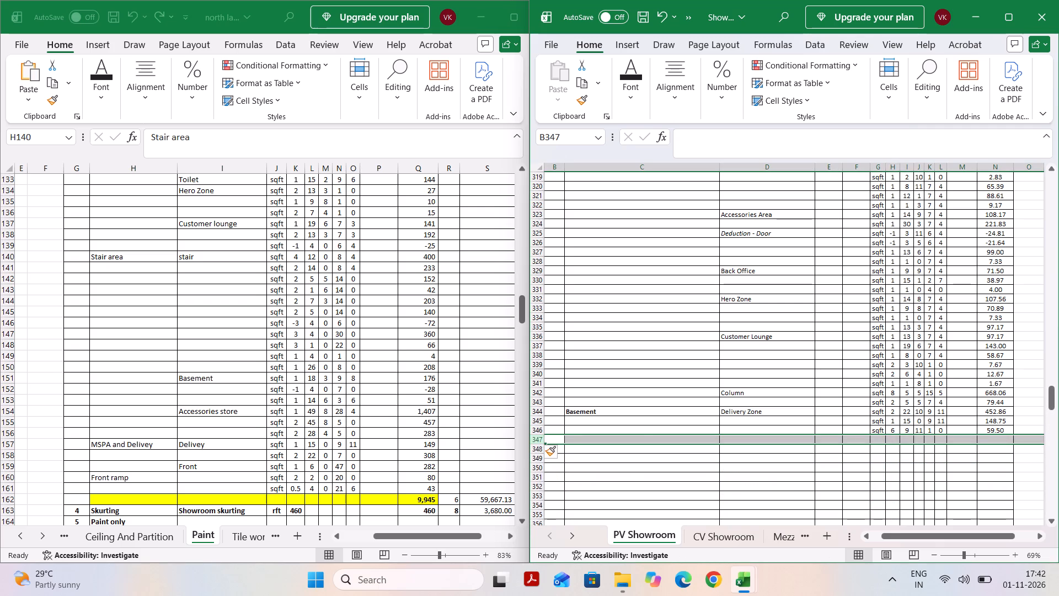
pyautogui.click(666, 483)
pyautogui.scroll(-1, 666, 483)
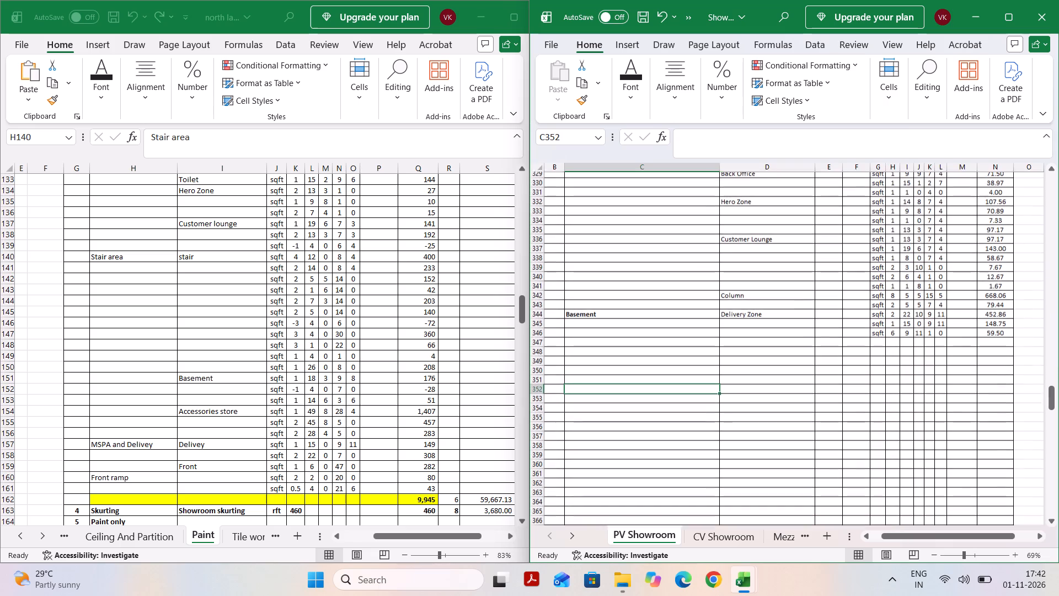
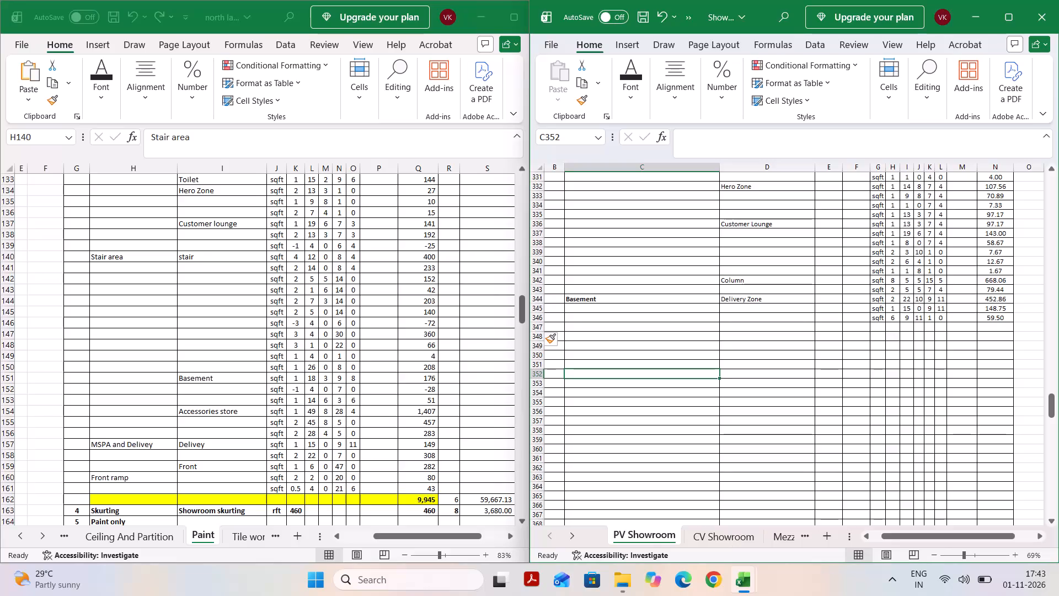
# Examine the blank rows between the Basement Delivery Zone rows and the Total area of Primer Work row.
pyautogui.click(630, 322)
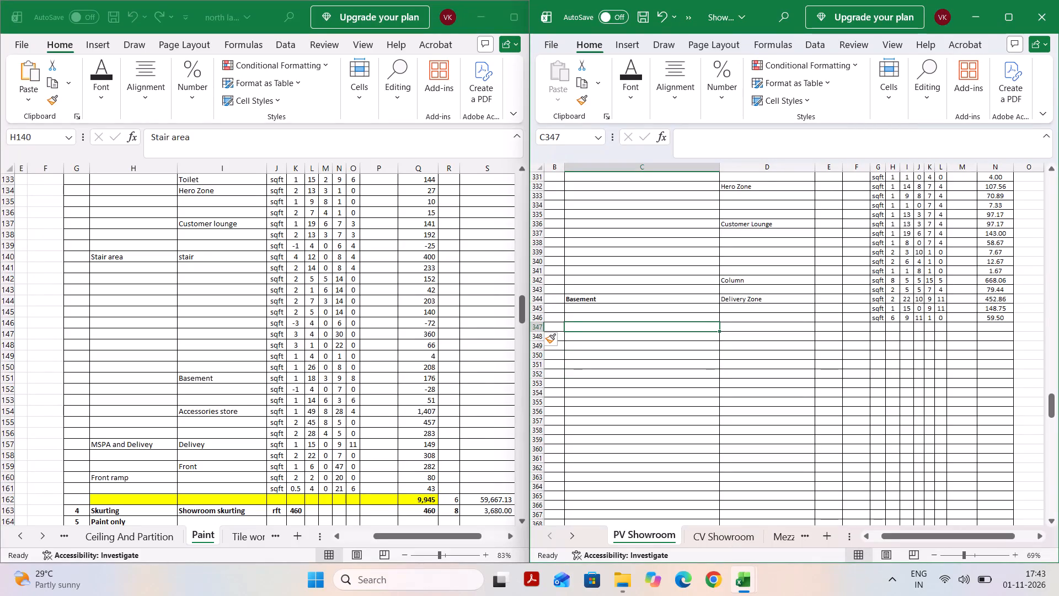
pyautogui.scroll(-4, 676, 363)
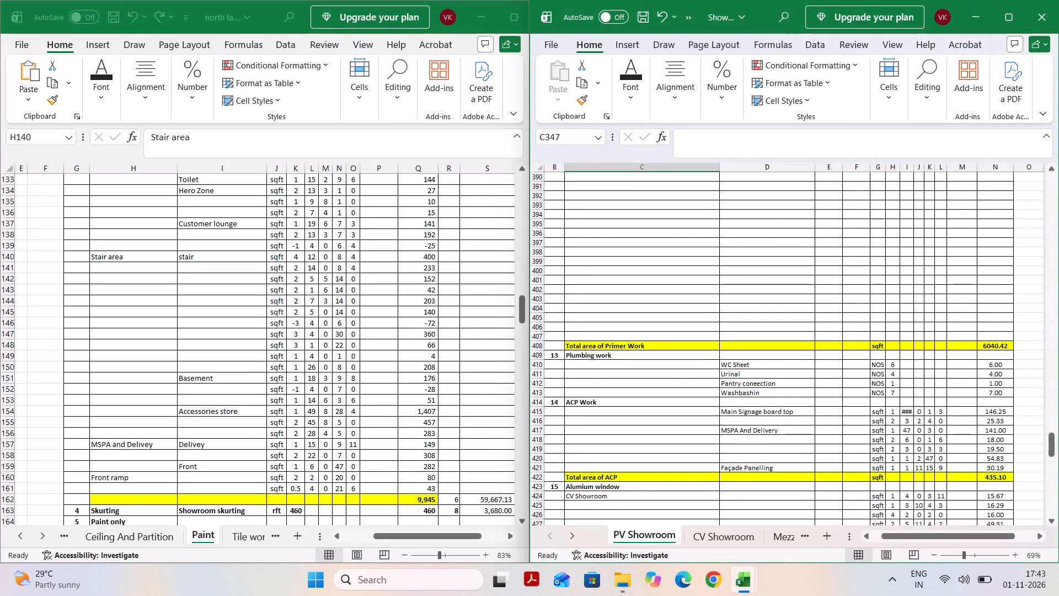
pyautogui.click(912, 407)
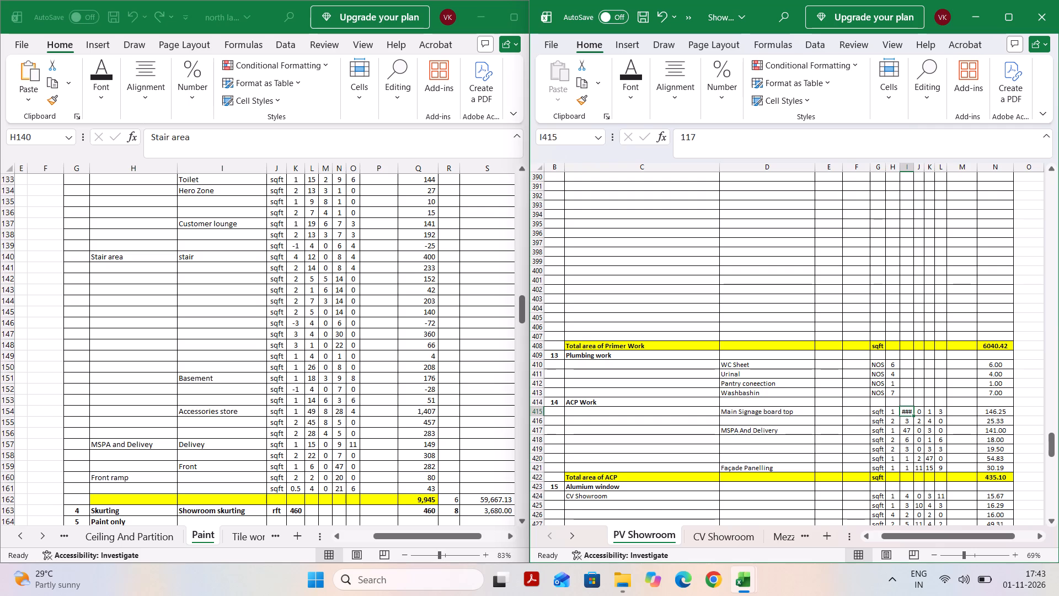
pyautogui.click(816, 406)
pyautogui.scroll(2, 816, 406)
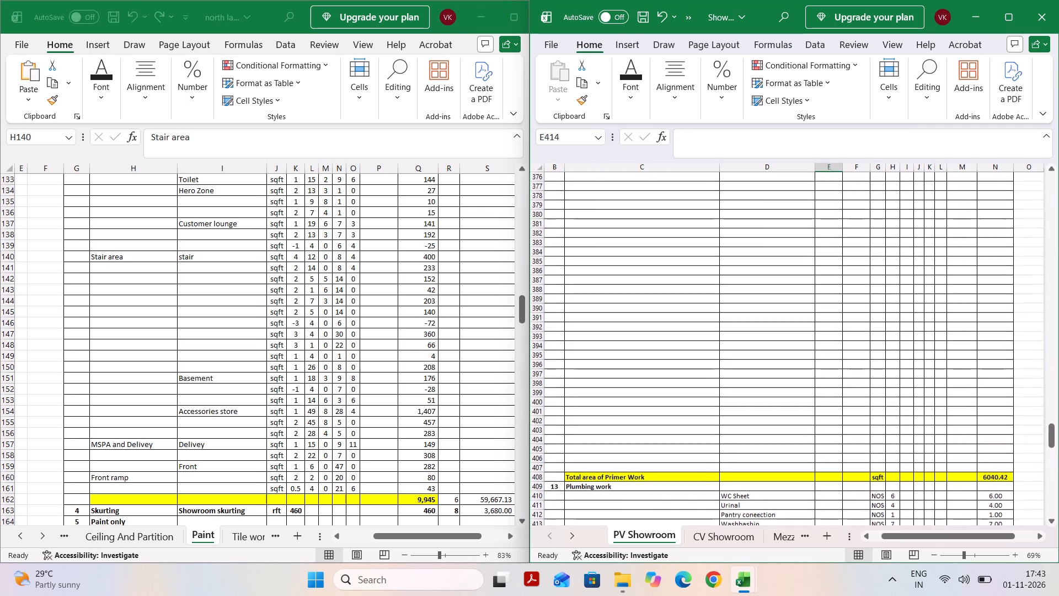
pyautogui.scroll(2, 771, 344)
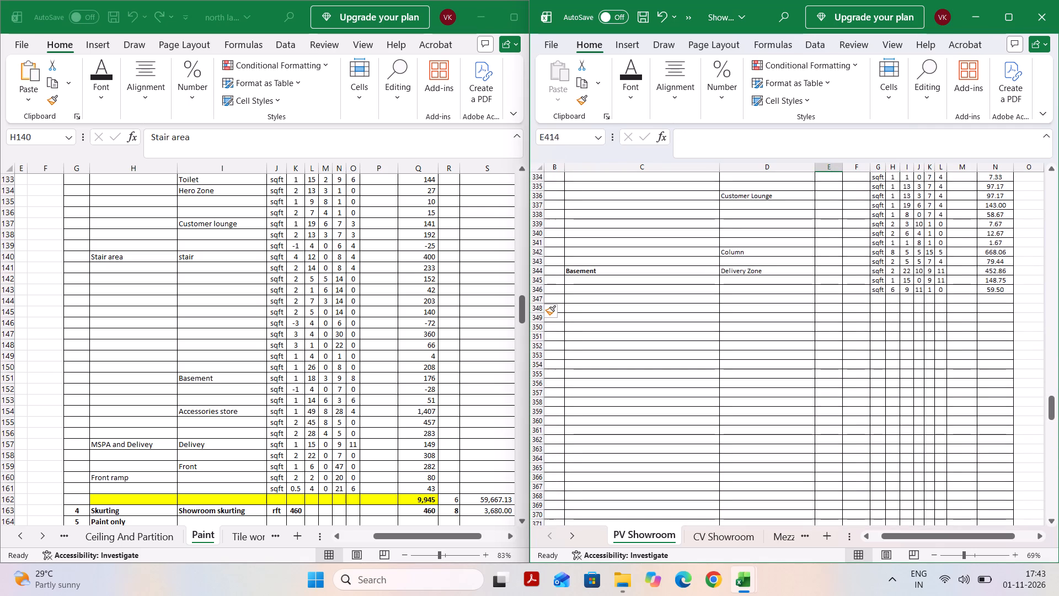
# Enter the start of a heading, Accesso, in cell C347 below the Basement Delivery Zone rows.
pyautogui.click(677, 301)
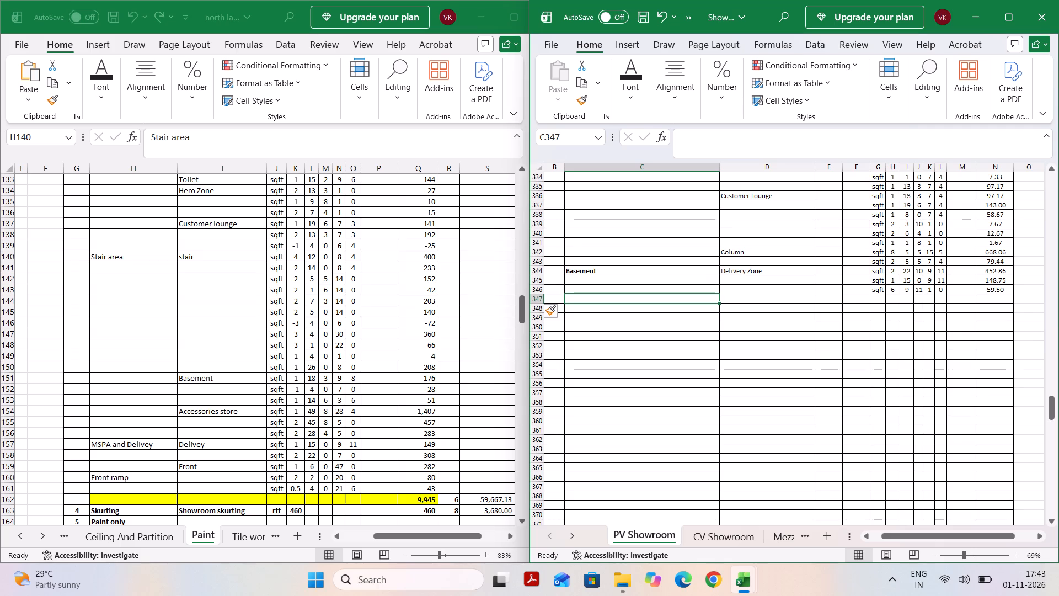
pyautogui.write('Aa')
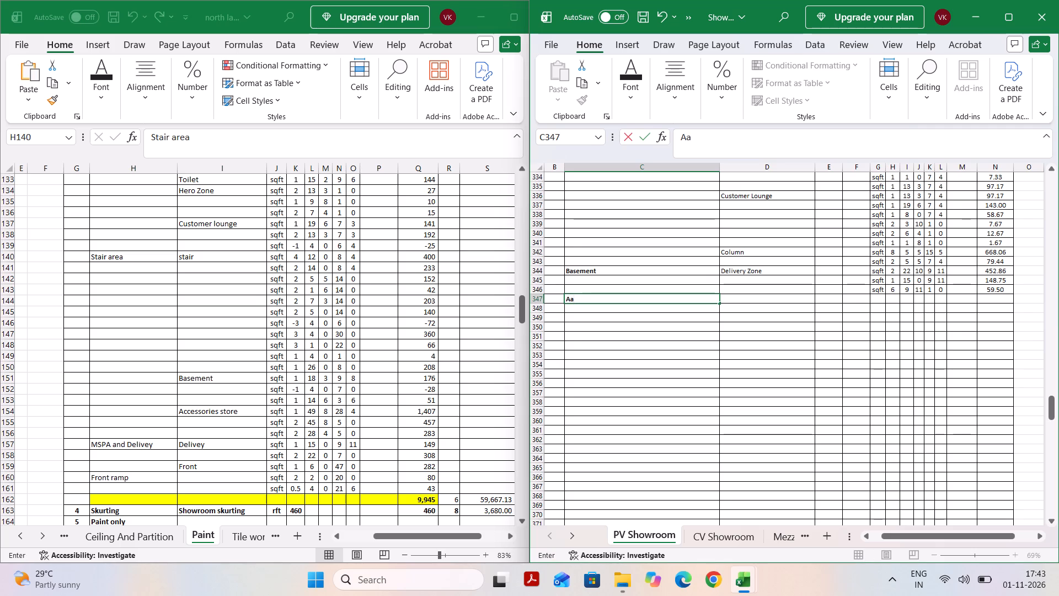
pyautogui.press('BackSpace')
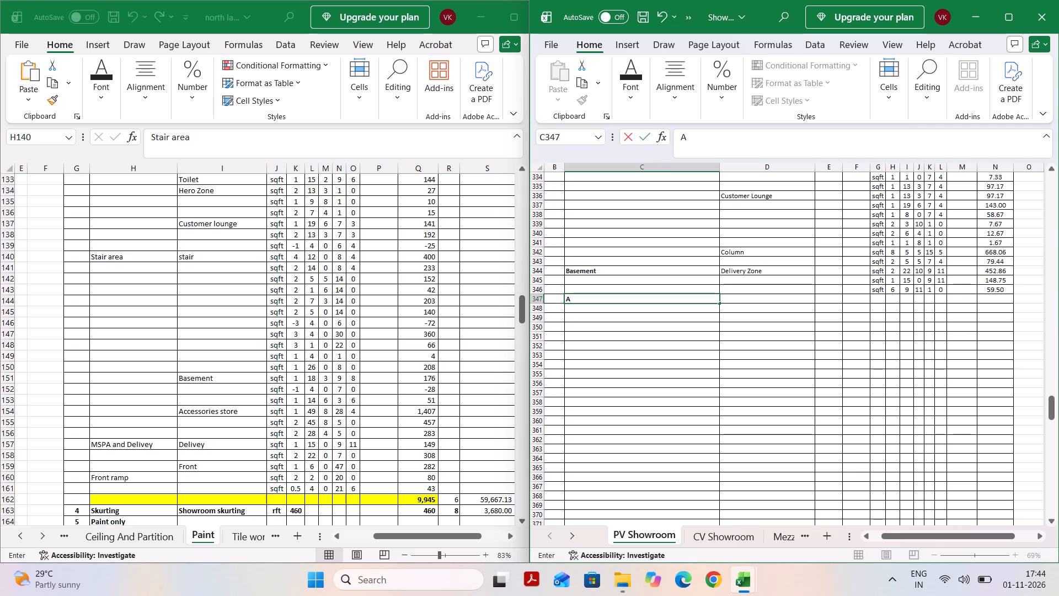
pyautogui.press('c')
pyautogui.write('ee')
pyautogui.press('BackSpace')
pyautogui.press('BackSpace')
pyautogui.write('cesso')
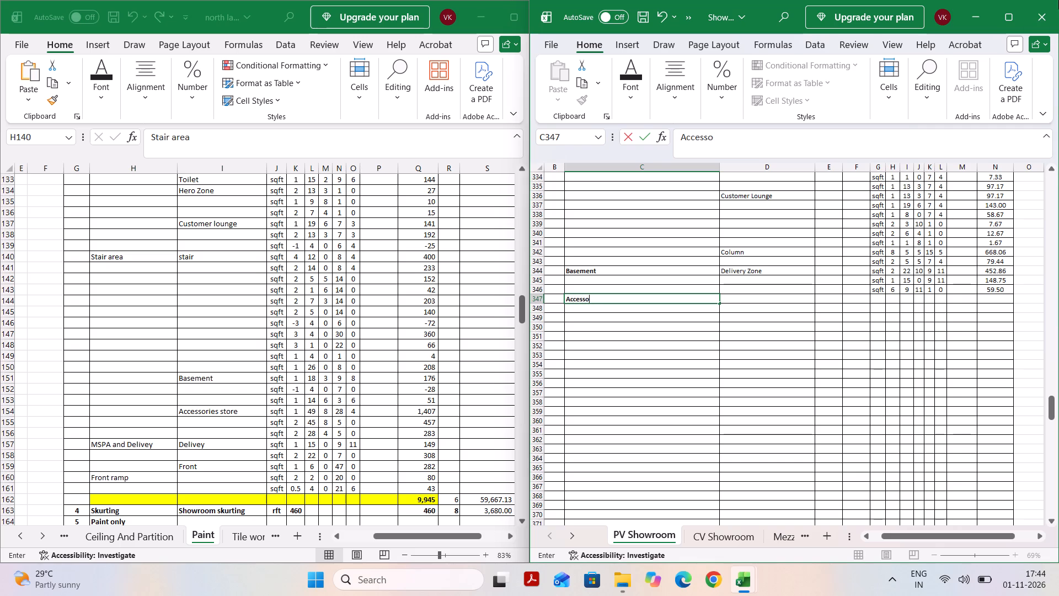
# Maximize the Showroom Bill 2026 window and zoom the PV Showroom sheet to 100%.
pyautogui.click(1001, 20)
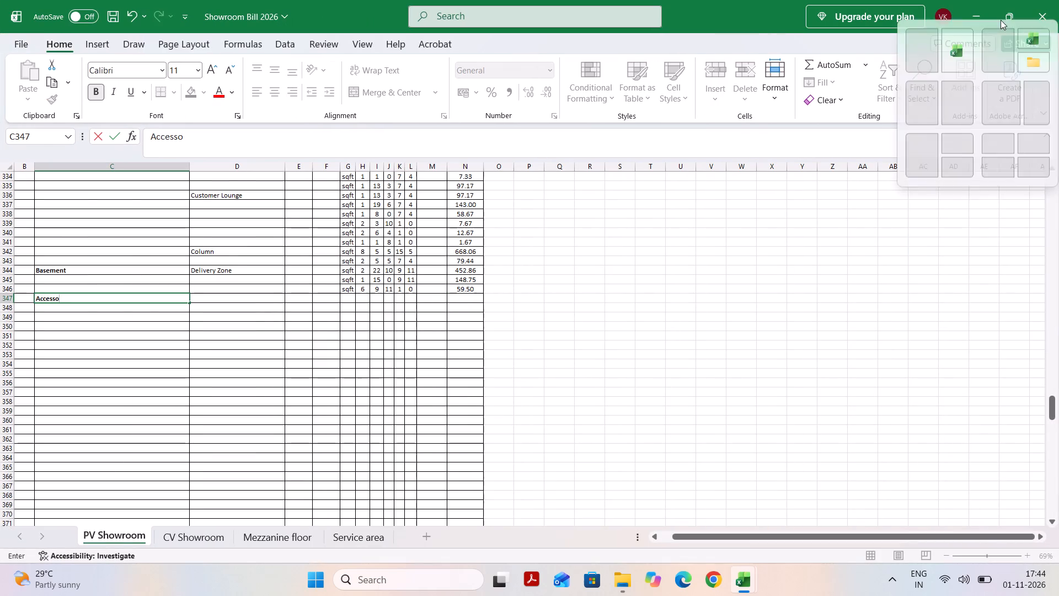
pyautogui.scroll(1, 415, 333)
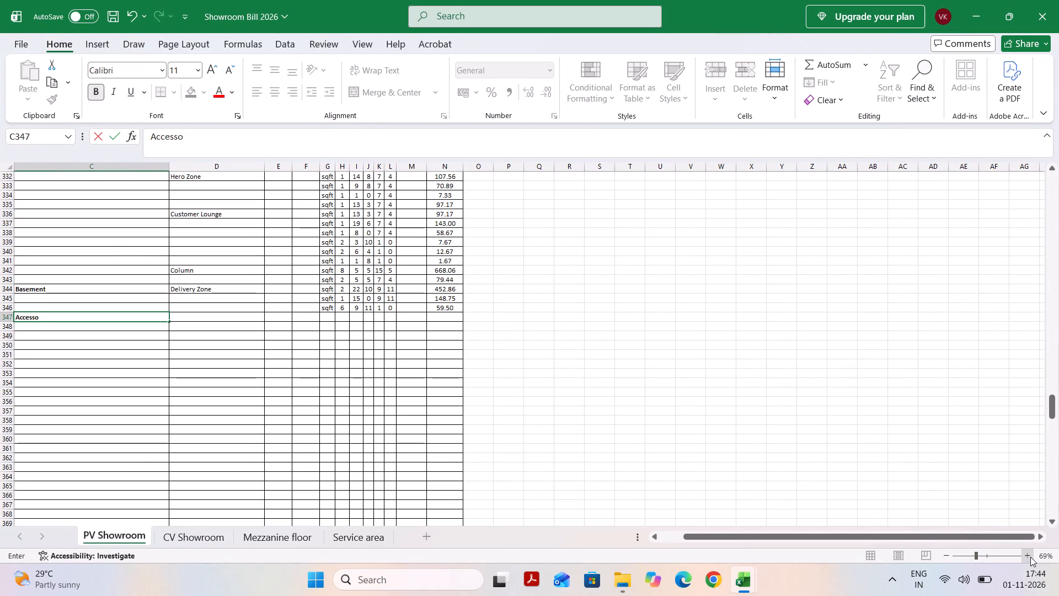
pyautogui.doubleClick(1030, 557)
pyautogui.click(1030, 557)
pyautogui.click(1030, 557)
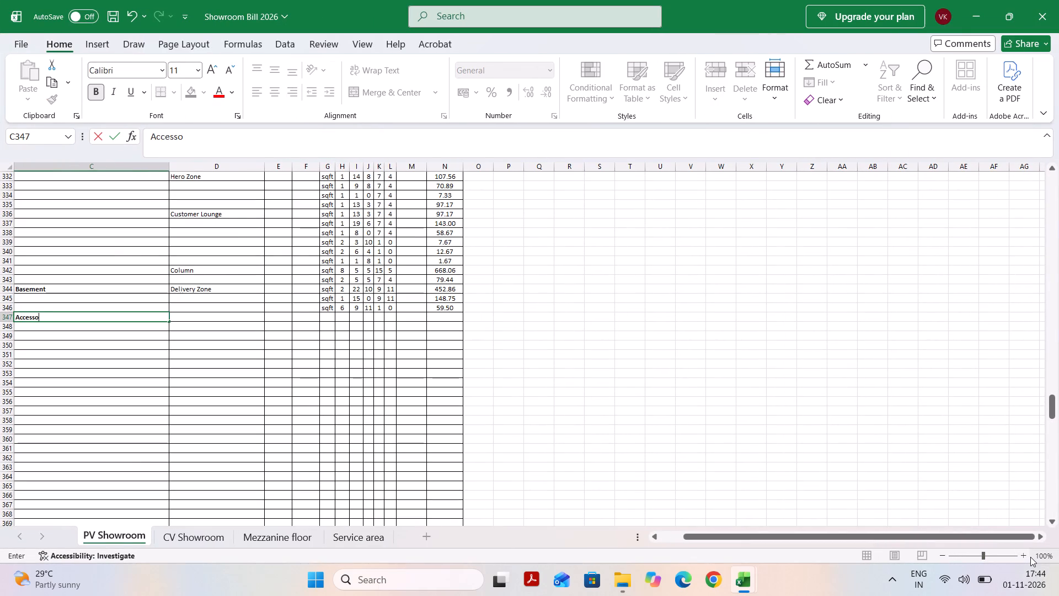
pyautogui.click(666, 468)
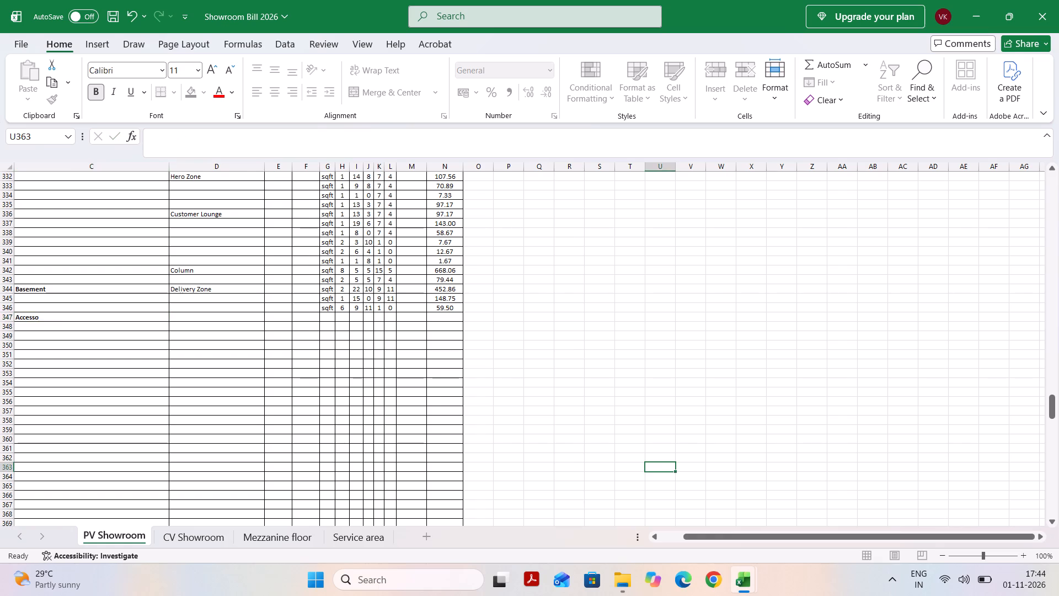
pyautogui.hscroll(2, 666, 468)
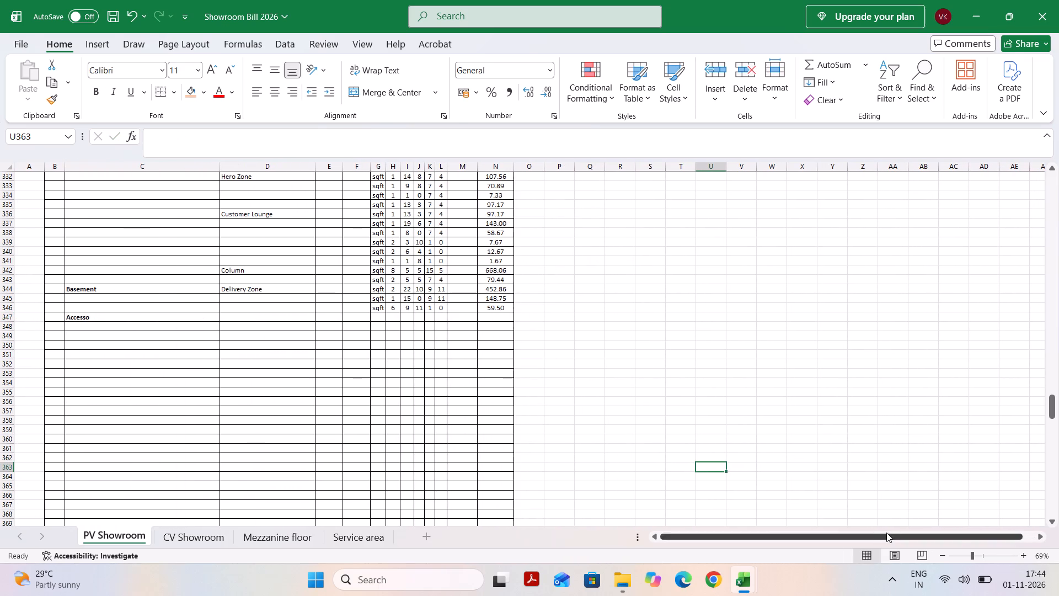
pyautogui.tripleClick(1022, 553)
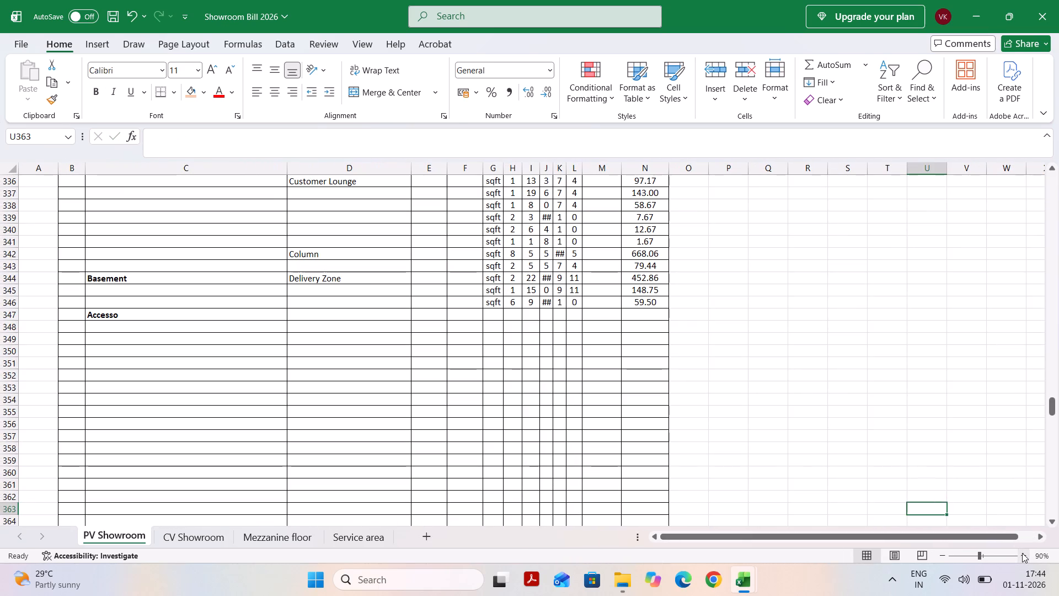
pyautogui.click(1023, 556)
pyautogui.hscroll(6, 615, 477)
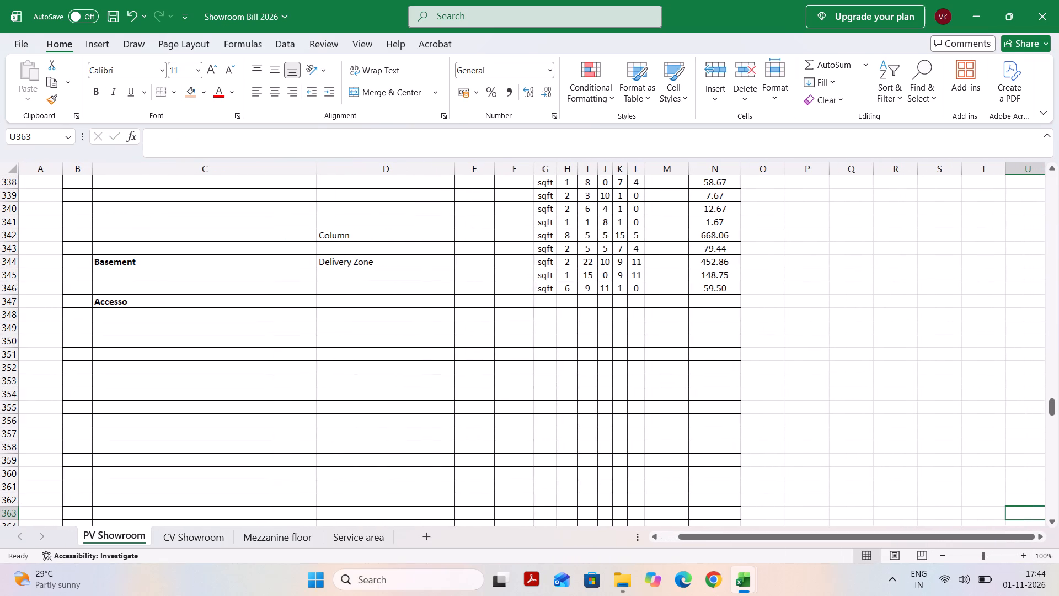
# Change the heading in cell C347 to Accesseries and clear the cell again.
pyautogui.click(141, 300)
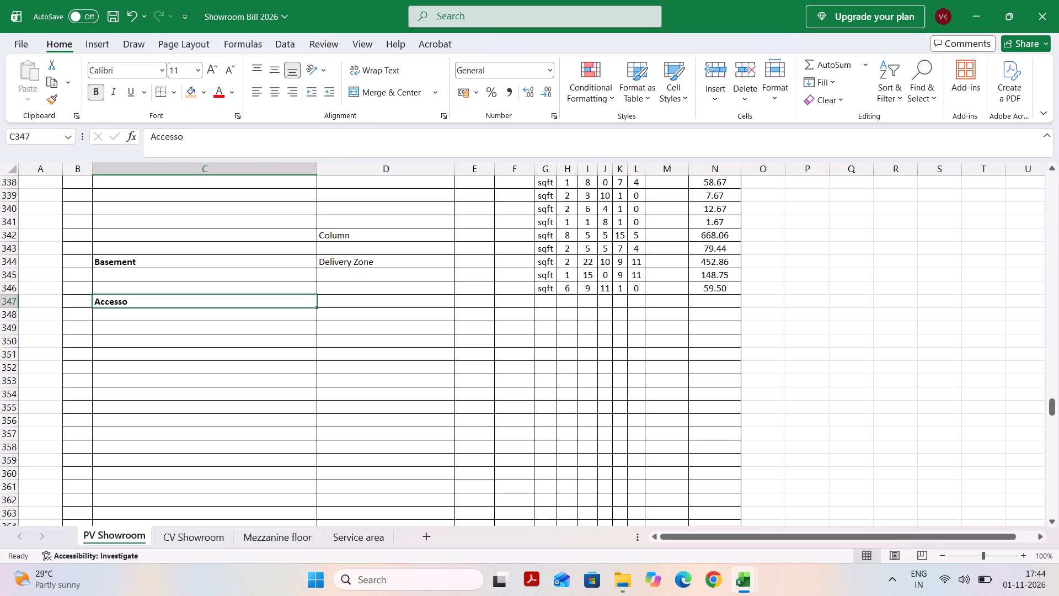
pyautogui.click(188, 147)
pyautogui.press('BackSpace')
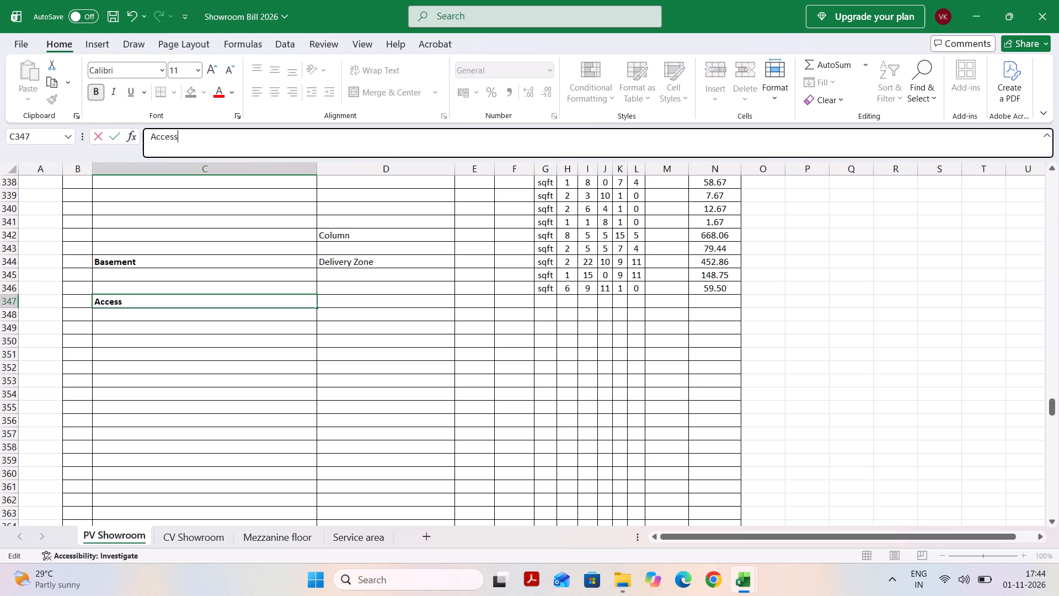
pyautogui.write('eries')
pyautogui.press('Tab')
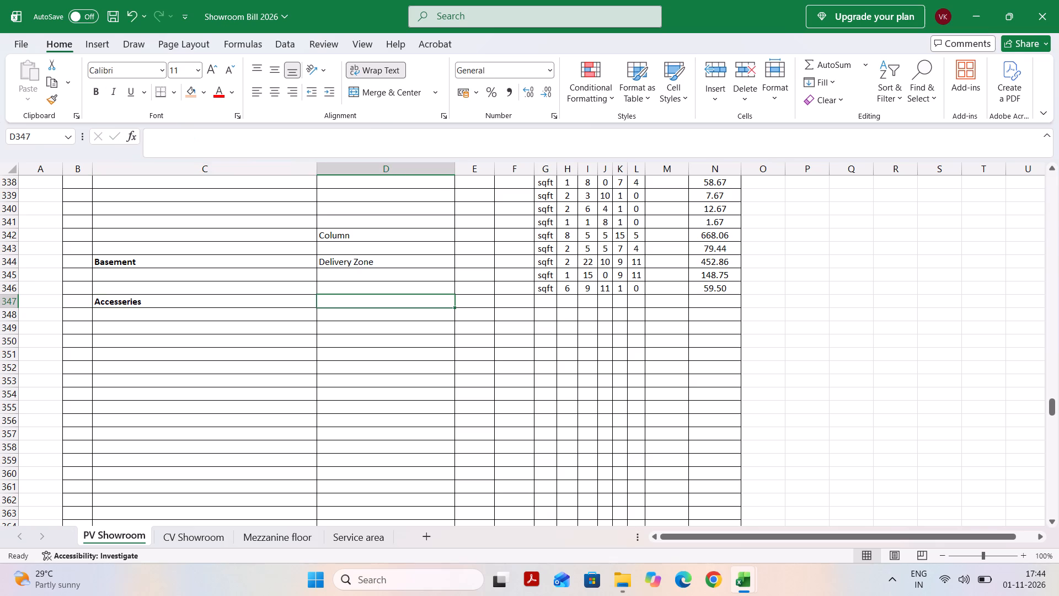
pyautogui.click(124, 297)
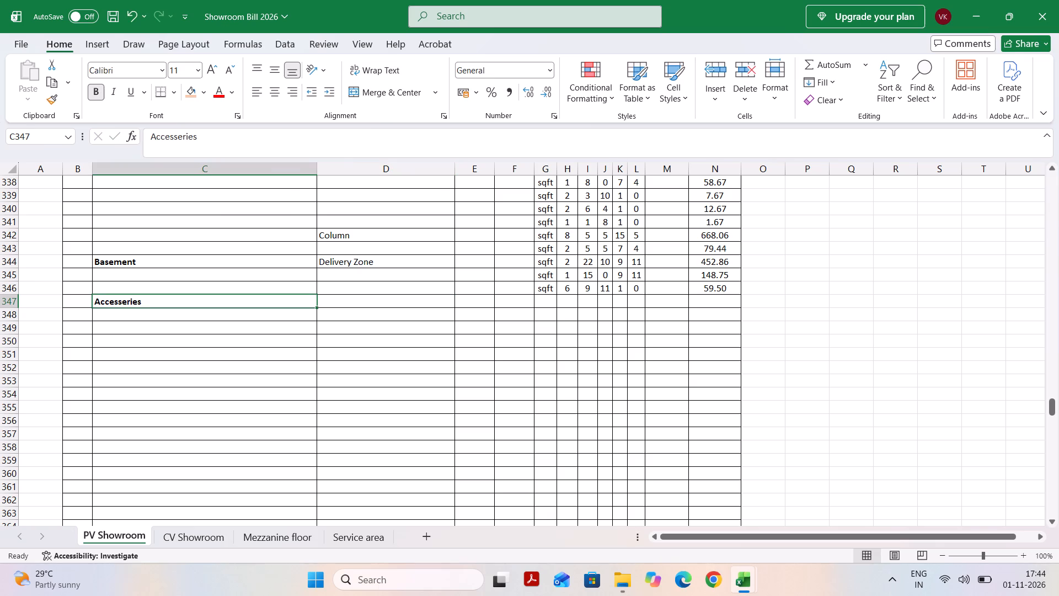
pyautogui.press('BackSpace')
# Enter the location name Accesseries fitting in cell D347, below the Basement Delivery Zone rows.
pyautogui.press('Tab')
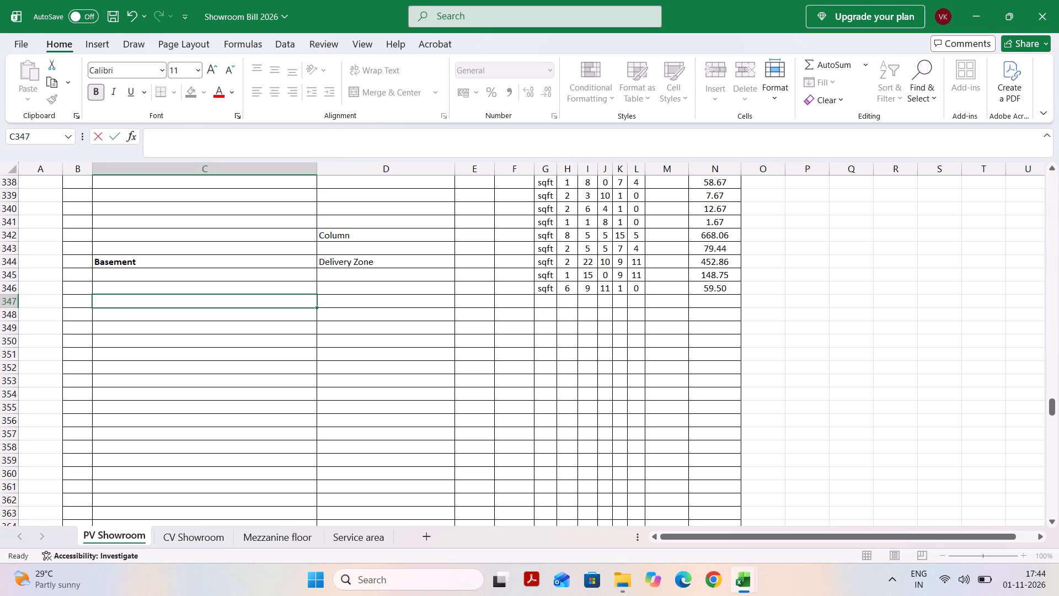
pyautogui.hotkey('shift', 'a')
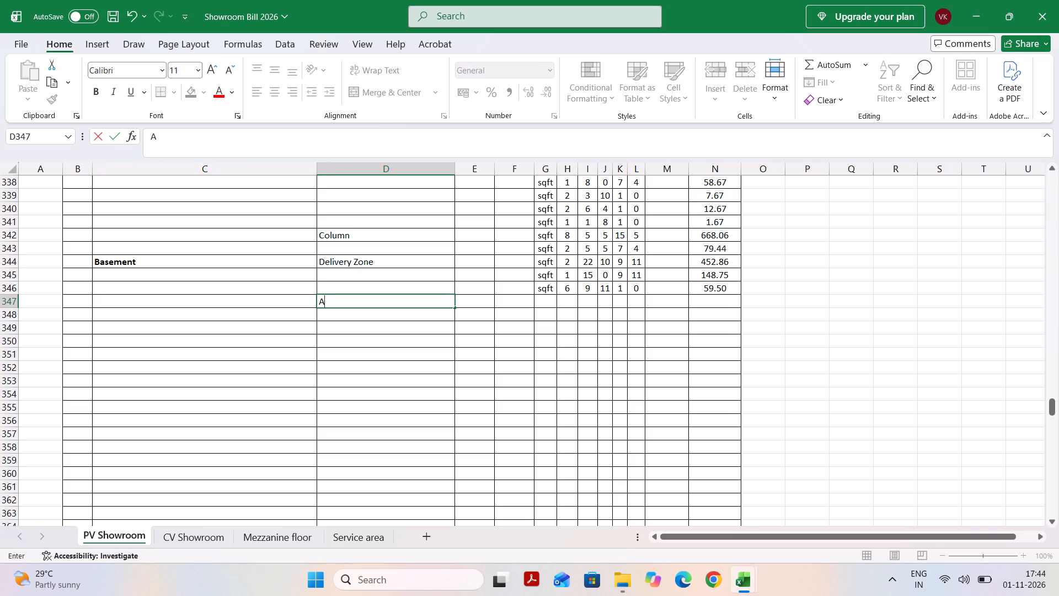
pyautogui.press('Up')
pyautogui.press('Down')
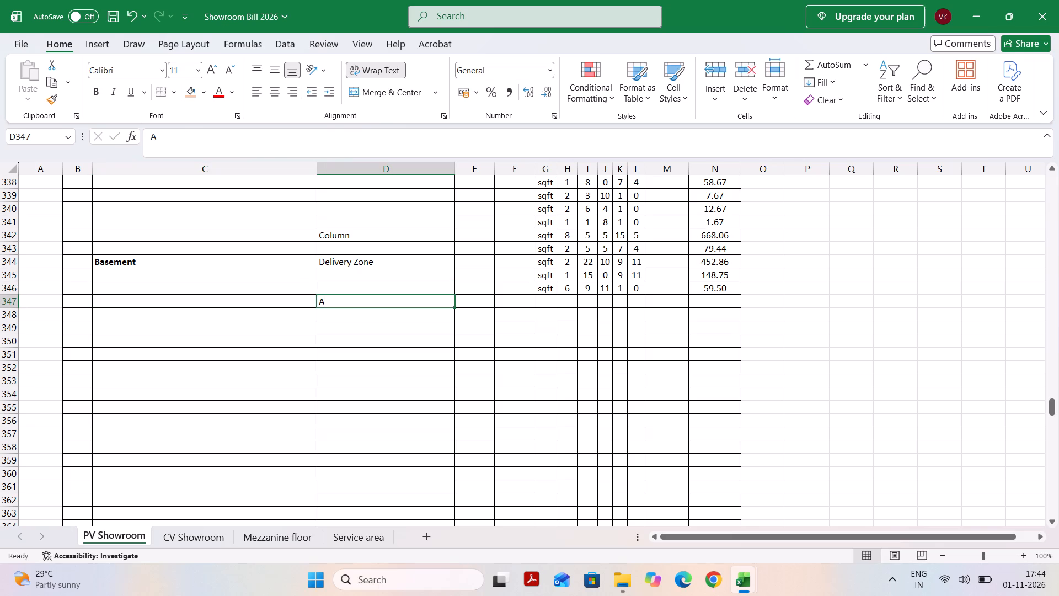
pyautogui.write('as')
pyautogui.press('BackSpace')
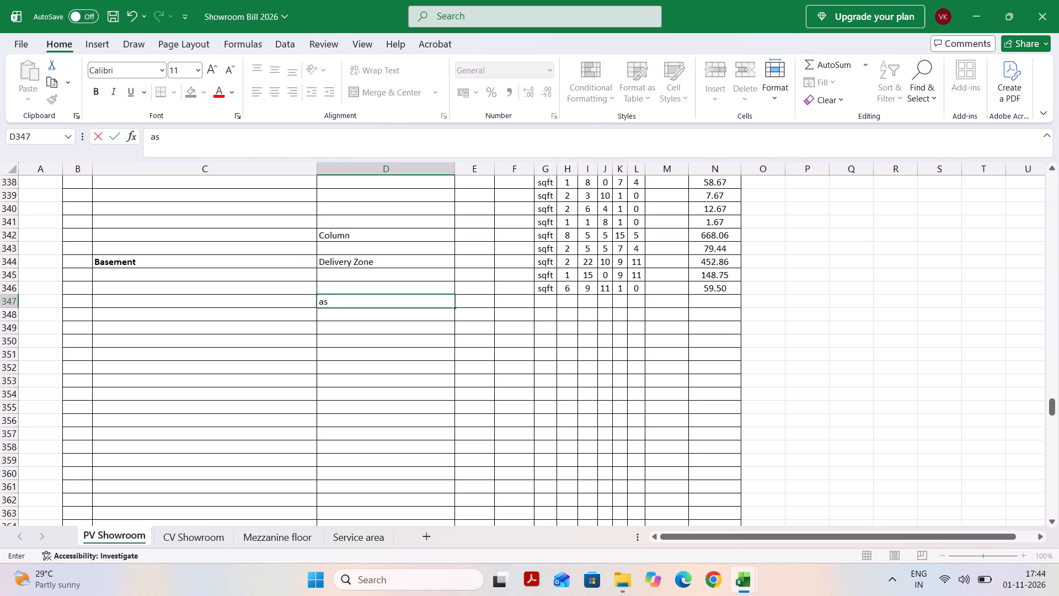
pyautogui.press('BackSpace')
pyautogui.write('As')
pyautogui.press('BackSpace')
pyautogui.write('ccesso')
pyautogui.press('BackSpace')
pyautogui.write('erie')
pyautogui.write('s')
pyautogui.press('space')
pyautogui.write('fitting')
pyautogui.press('Tab')
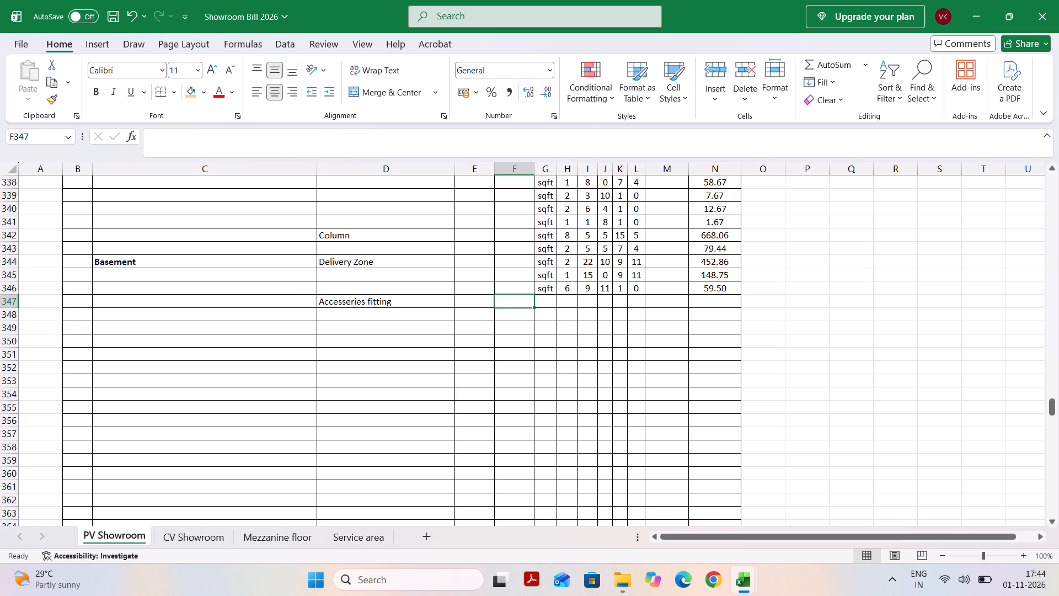
# Fill in the Accesseries fitting row with unit sqft, quantity 1, and dimensions 40, 2, 45 and 7.
pyautogui.press('Tab')
pyautogui.press('Tab')
pyautogui.write('sq')
pyautogui.press('Tab')
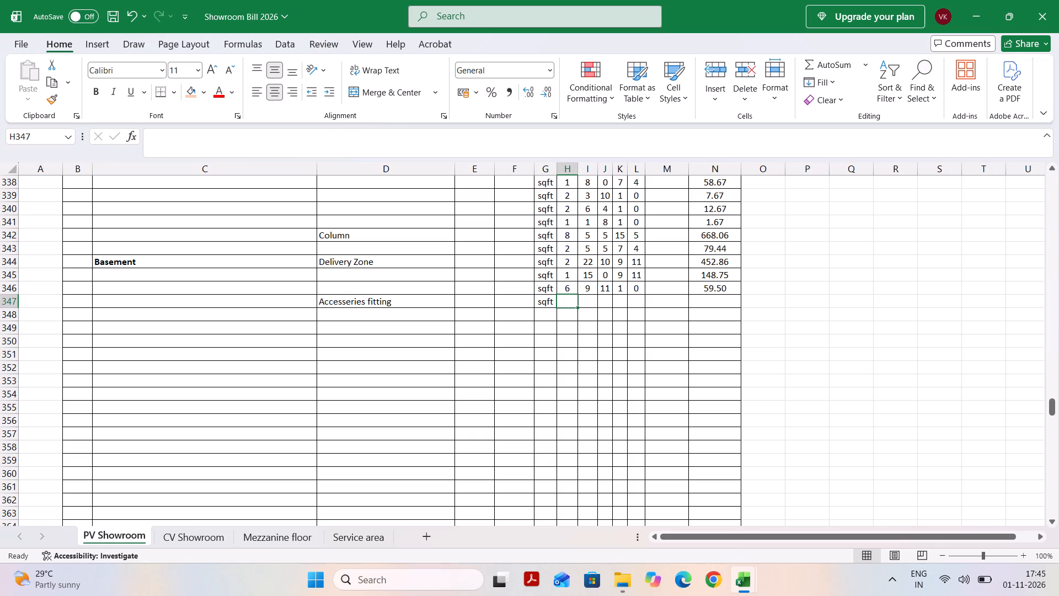
pyautogui.press('1')
pyautogui.press('Tab')
pyautogui.write('40')
pyautogui.press('Tab')
pyautogui.press('2')
pyautogui.press('Tab')
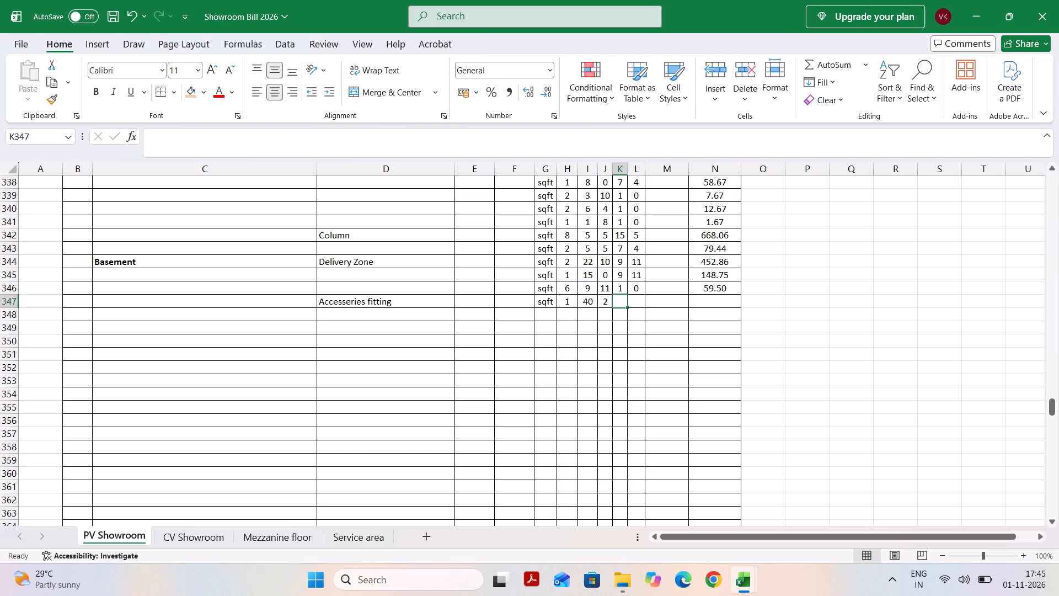
pyautogui.write('45')
pyautogui.press('Tab')
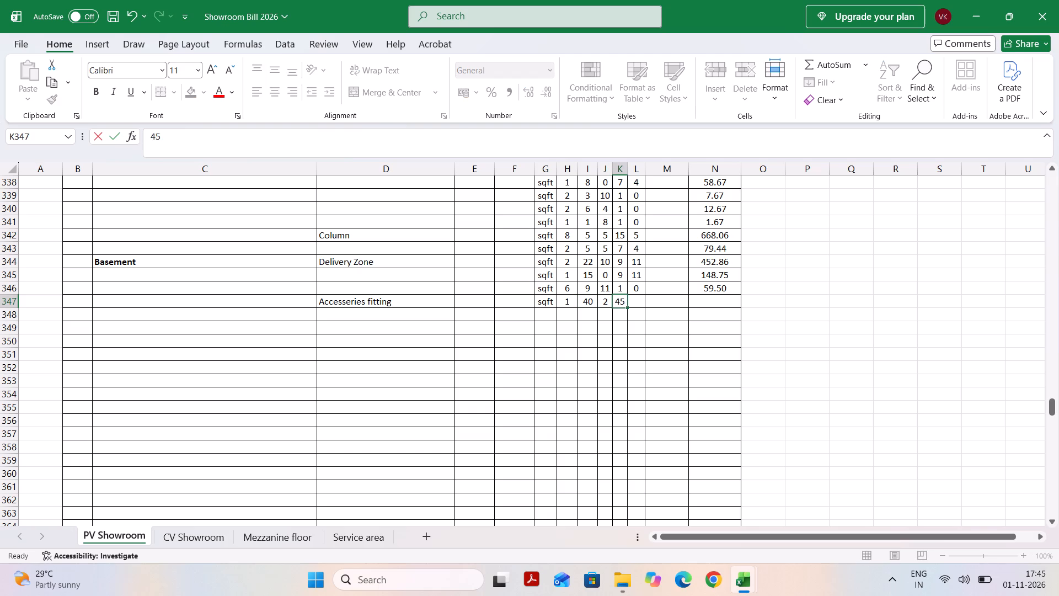
pyautogui.press('7')
pyautogui.press('Tab')
pyautogui.press('Return')
# Fill in row 348 below Accesseries fitting with unit sqft, quantity 4, and dimensions 40, 2, 1 and 0.
pyautogui.press('Tab')
pyautogui.press('Tab')
pyautogui.press('Tab')
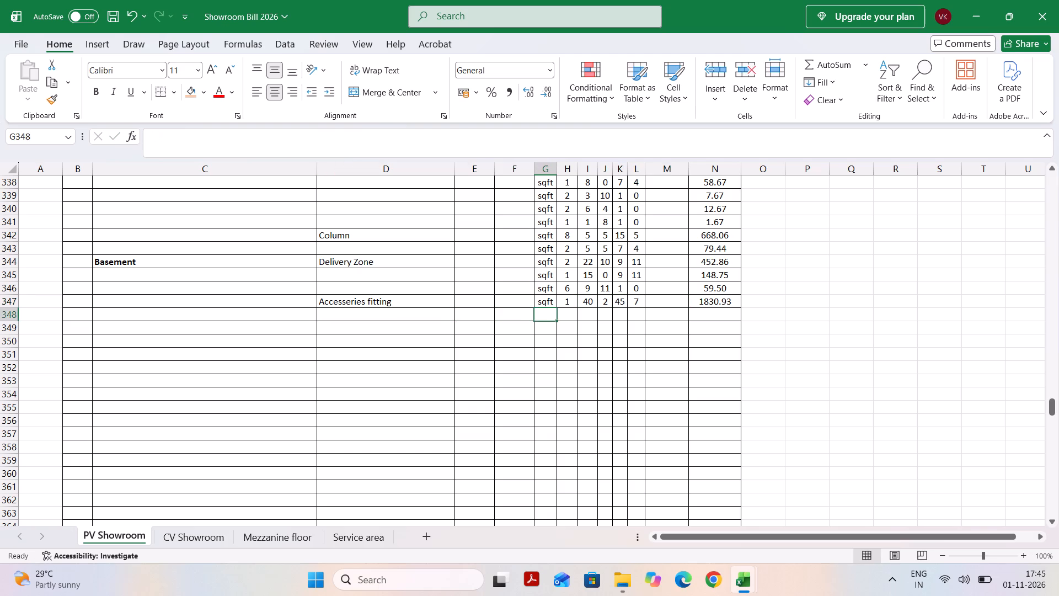
pyautogui.write('sq')
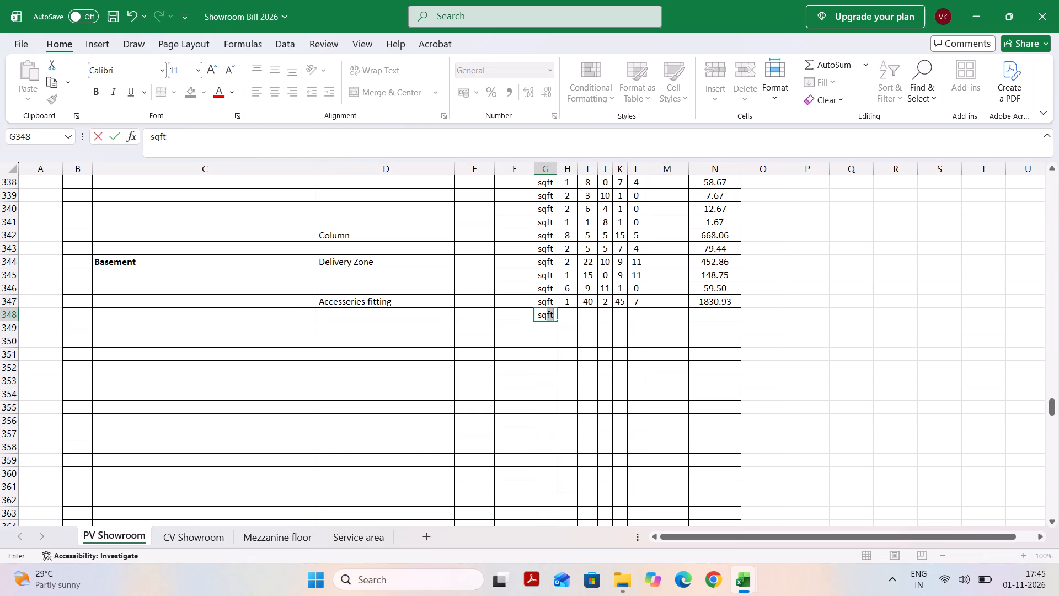
pyautogui.press('Tab')
pyautogui.press('1')
pyautogui.press('Tab')
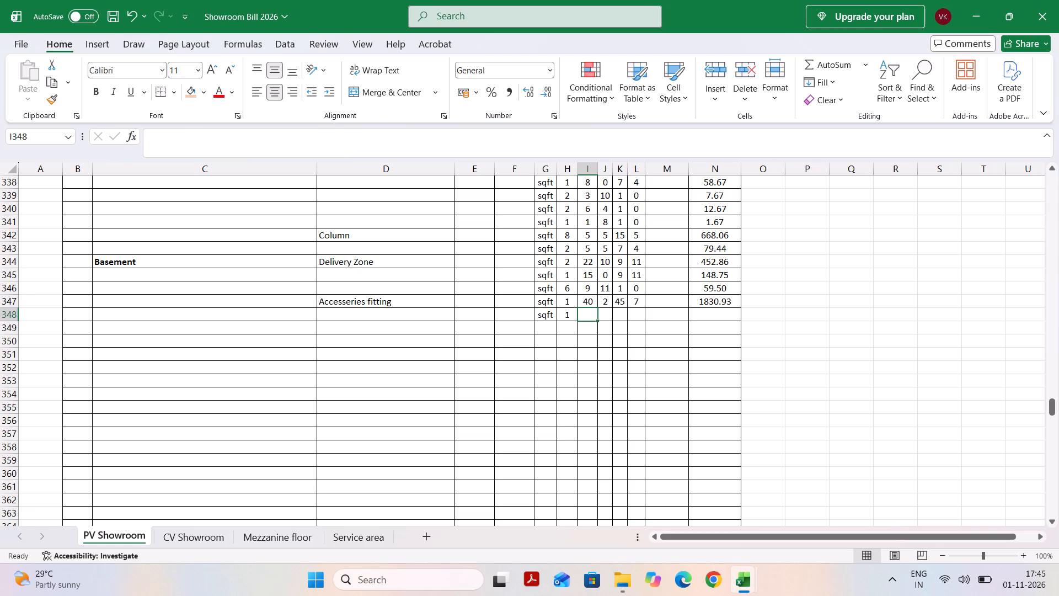
pyautogui.hotkey('shift', 'Tab')
pyautogui.press('4')
pyautogui.press('Tab')
pyautogui.write('40')
pyautogui.press('Tab')
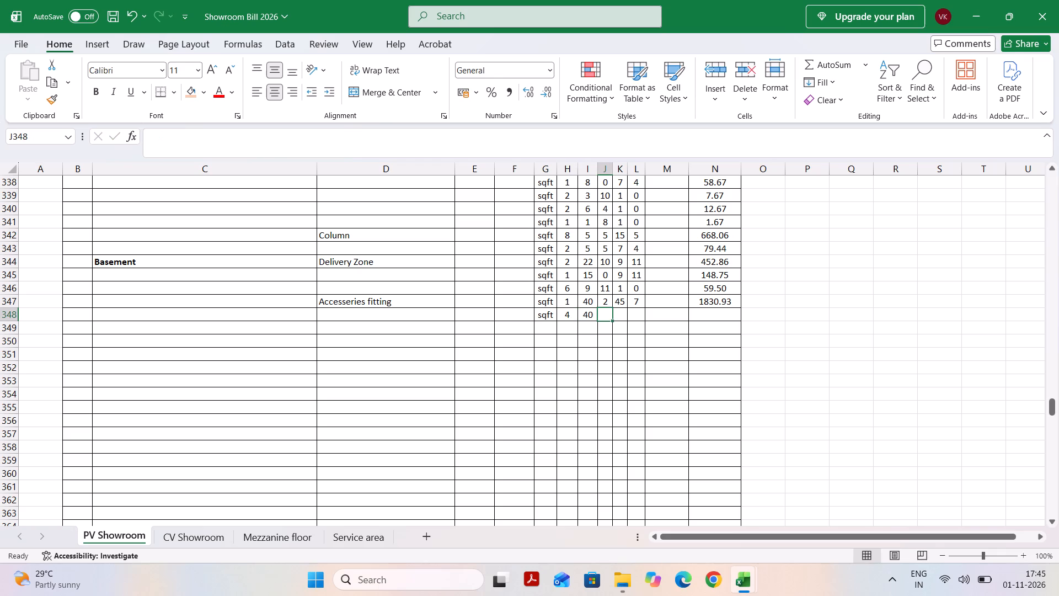
pyautogui.press('2')
pyautogui.press('Tab')
pyautogui.press('1')
pyautogui.press('Tab')
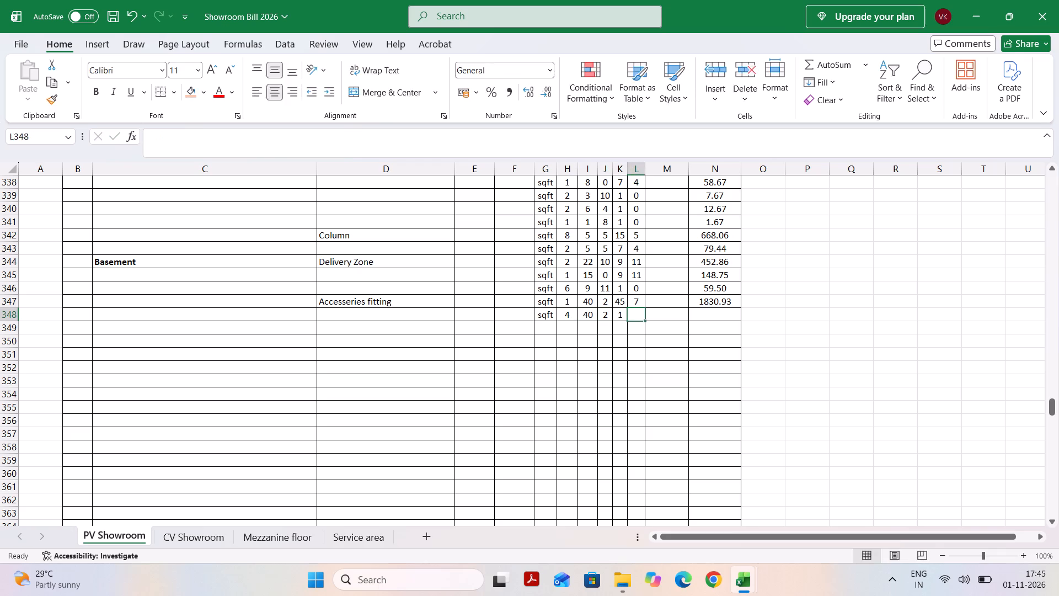
pyautogui.press('0')
pyautogui.press('Tab')
pyautogui.press('Return')
# Fill in row 349 with unit sqft, quantity 2, and dimensions 45, 7, 1 and 0.
pyautogui.press('Tab')
pyautogui.press('Tab')
pyautogui.press('Tab')
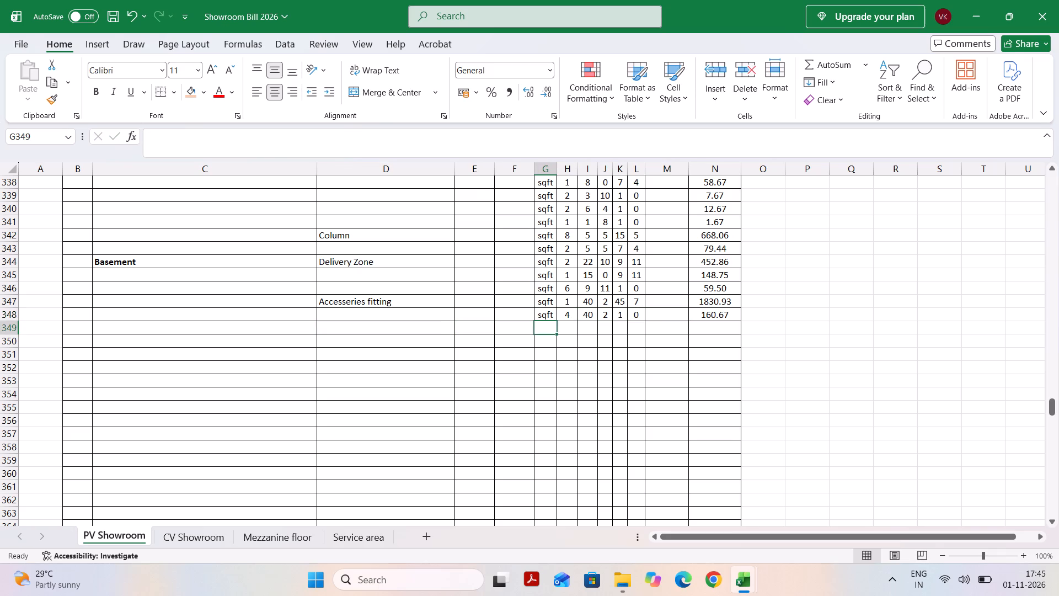
pyautogui.write('sq')
pyautogui.press('Tab')
pyautogui.press('1')
pyautogui.press('Tab')
pyautogui.hotkey('shift', 'Tab')
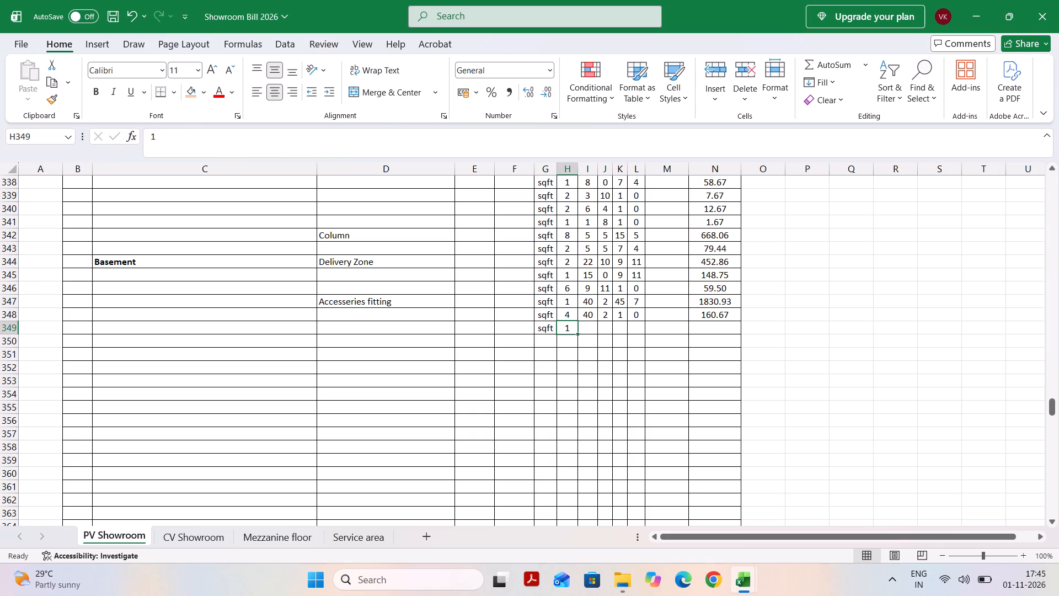
pyautogui.press('2')
pyautogui.press('Tab')
pyautogui.write('47')
pyautogui.press('Tab')
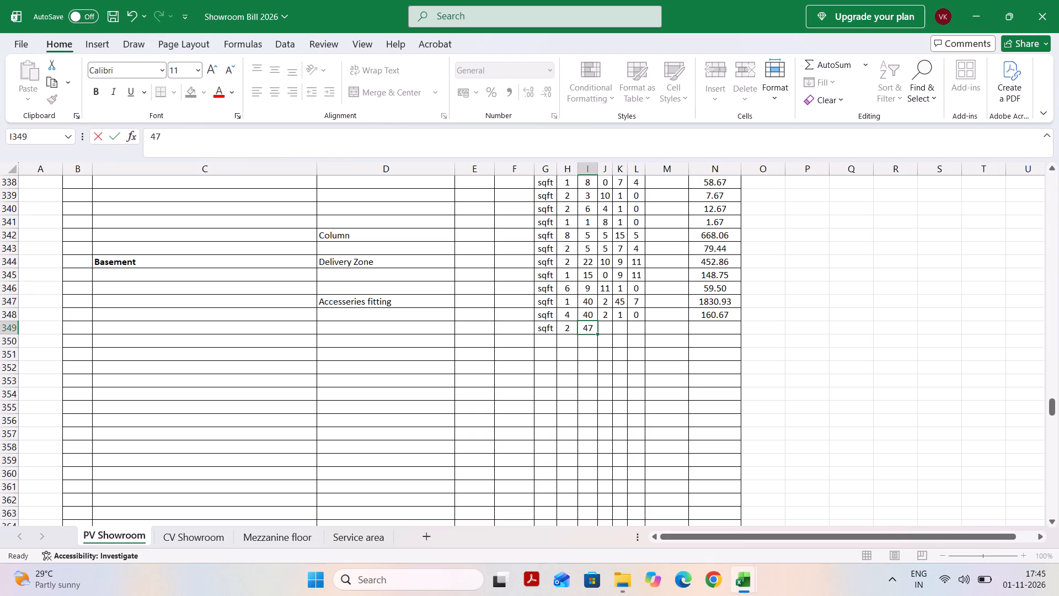
pyautogui.hotkey('shift', 'Tab')
pyautogui.press('4')
pyautogui.press('Tab')
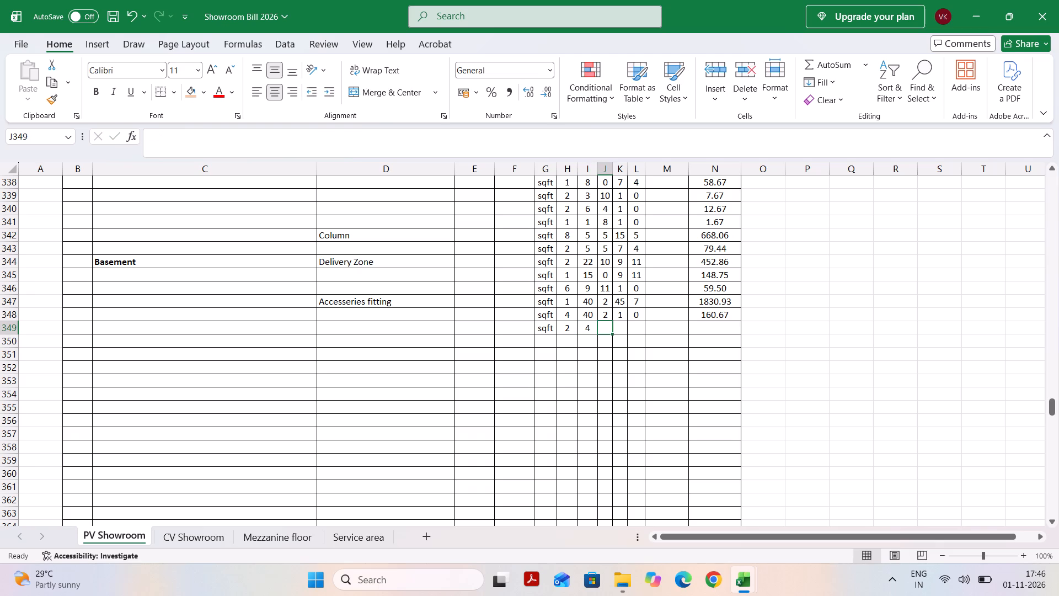
pyautogui.hotkey('shift', 'Tab')
pyautogui.write('45')
pyautogui.press('Tab')
pyautogui.press('7')
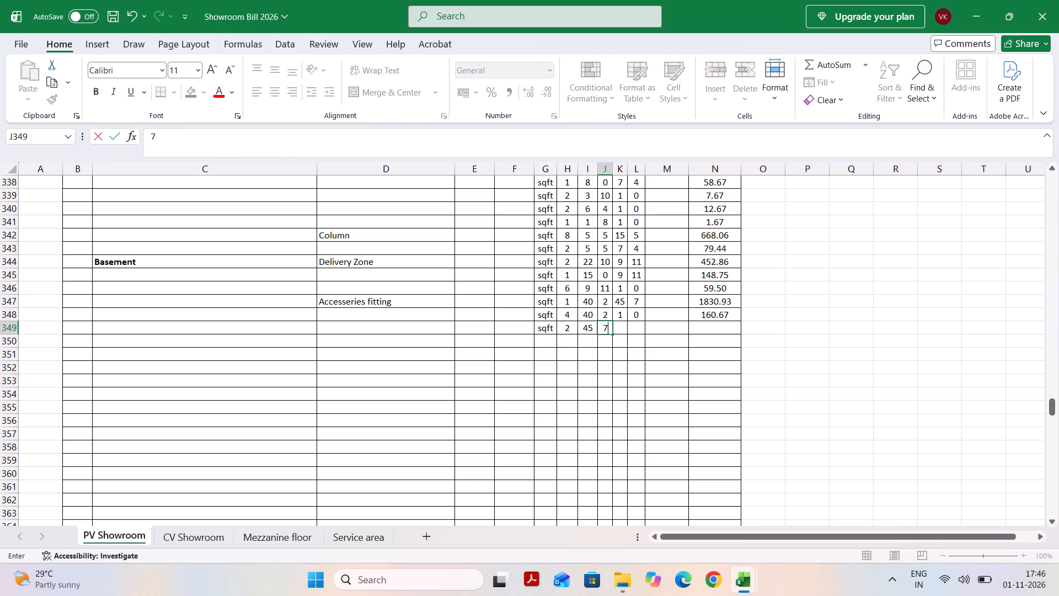
pyautogui.press('Tab')
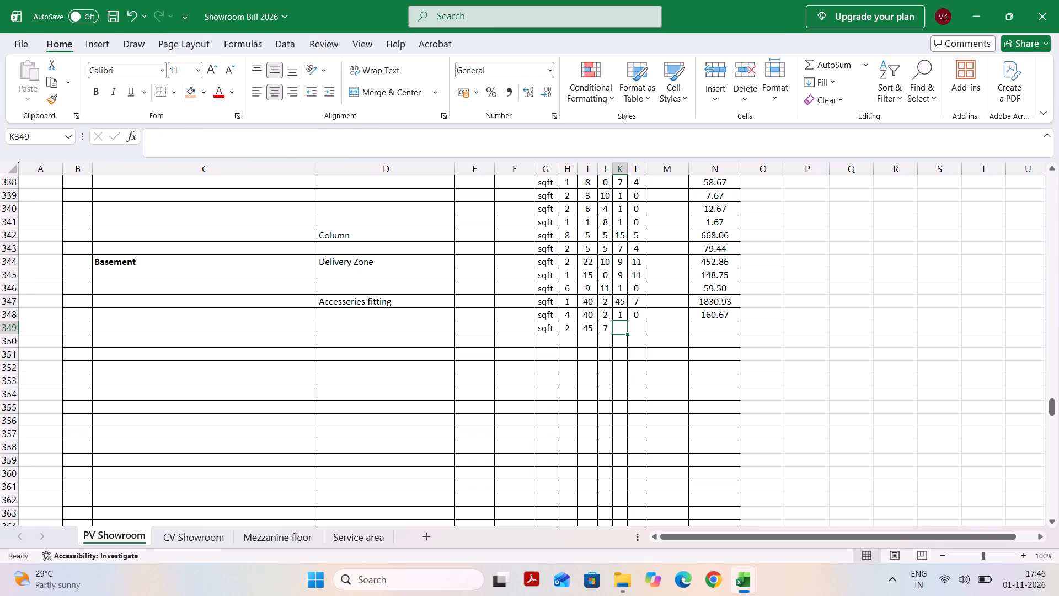
pyautogui.press('1')
pyautogui.press('Tab')
pyautogui.press('0')
pyautogui.press('Tab')
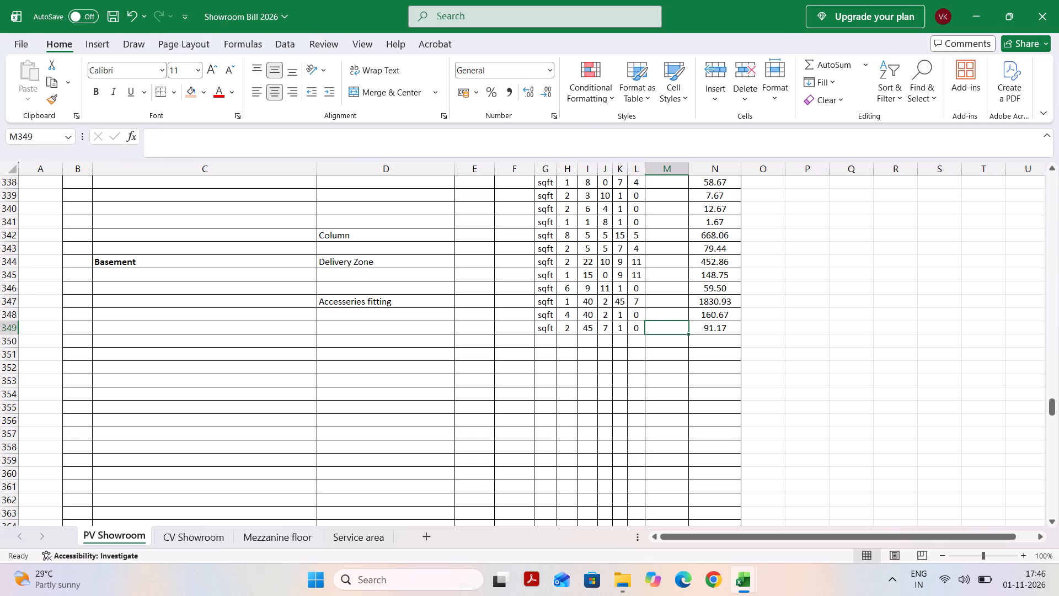
pyautogui.press('Return')
# Enter the location name Wall in cell D350, below the Accesseries fitting rows.
pyautogui.press('Tab')
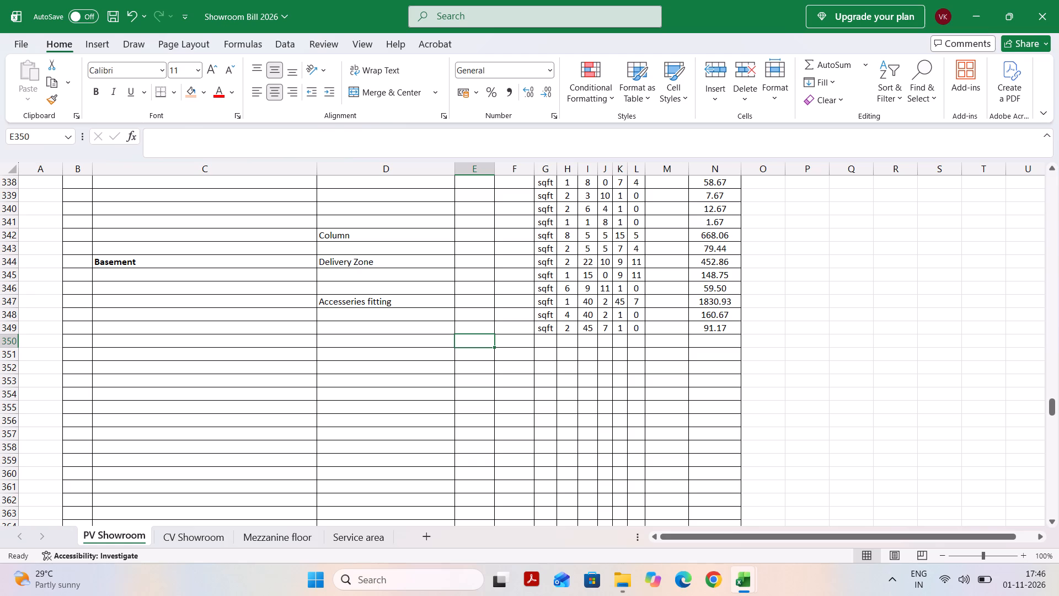
pyautogui.hotkey('shift', 'Tab')
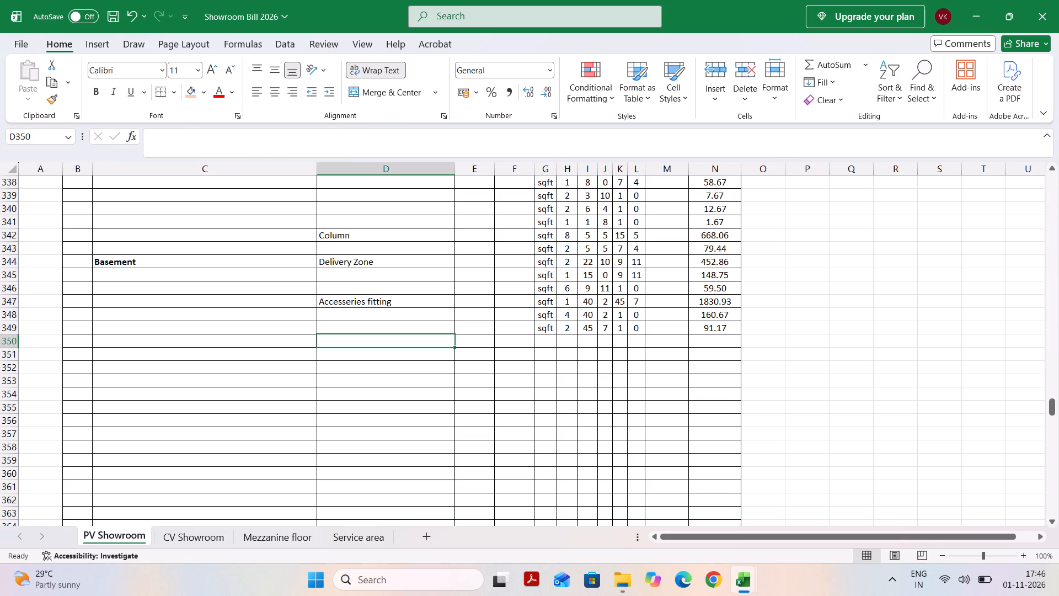
pyautogui.write('Wa')
pyautogui.write('ll')
# Fill in the Wall row 350 with unit sqft, quantity 1, and dimensions 35, 0, 11 and 3.
pyautogui.press('Tab')
pyautogui.press('Tab')
pyautogui.press('Tab')
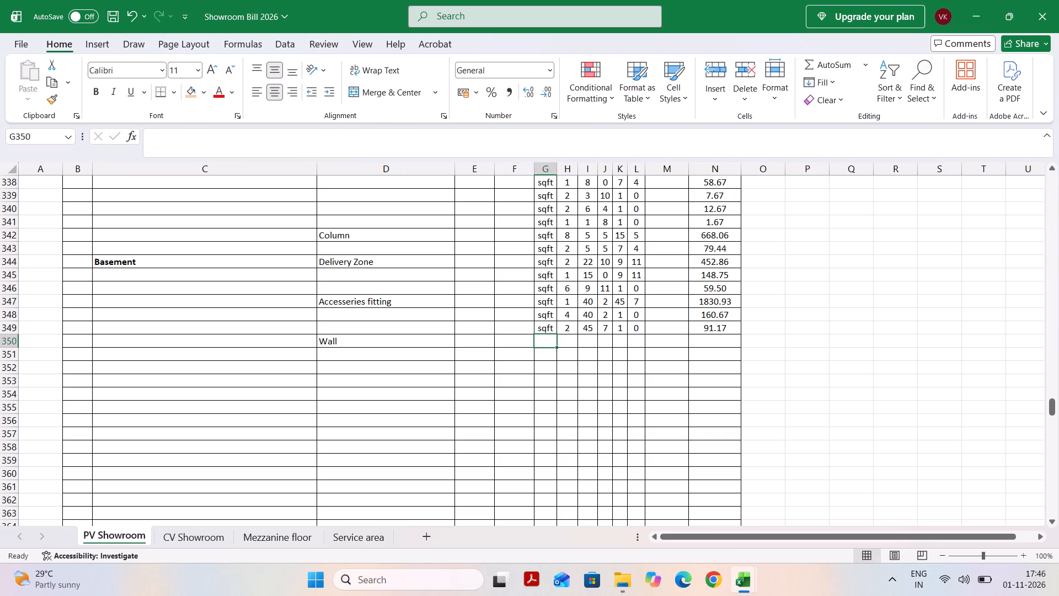
pyautogui.write('sq')
pyautogui.press('Tab')
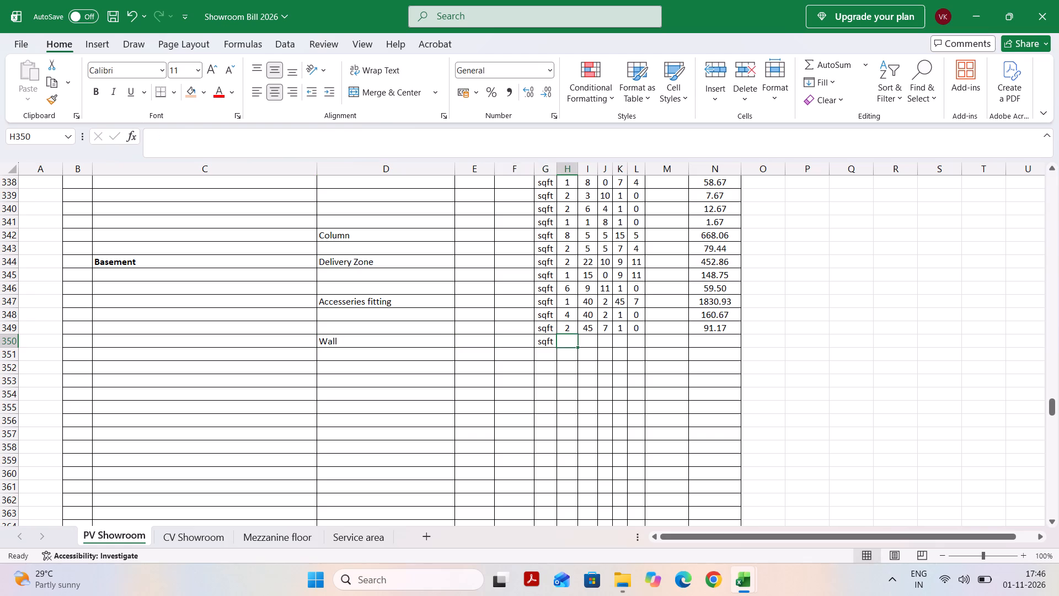
pyautogui.press('1')
pyautogui.press('Tab')
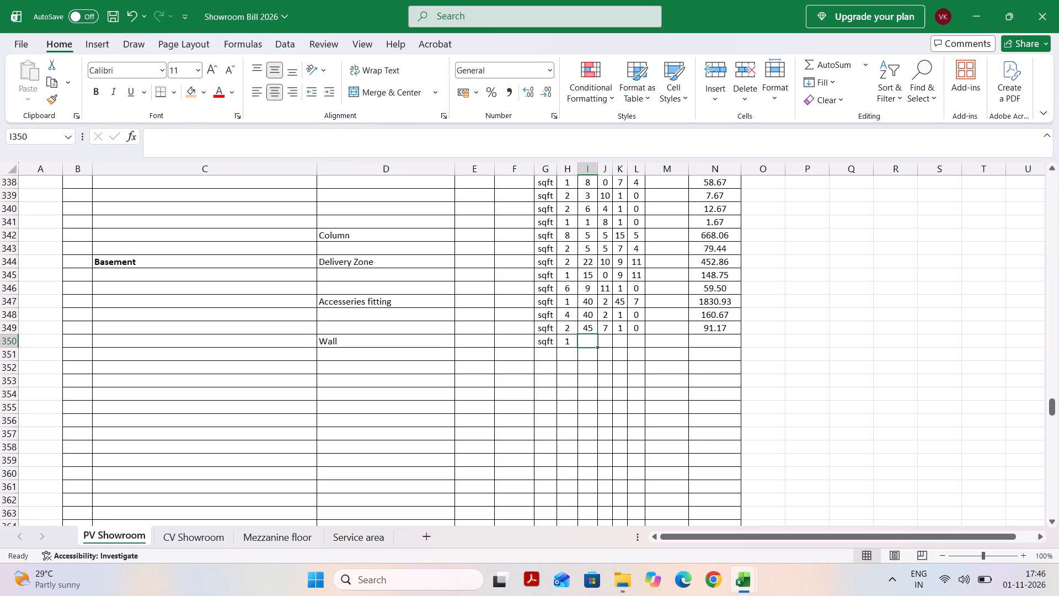
pyautogui.write('35')
pyautogui.press('Tab')
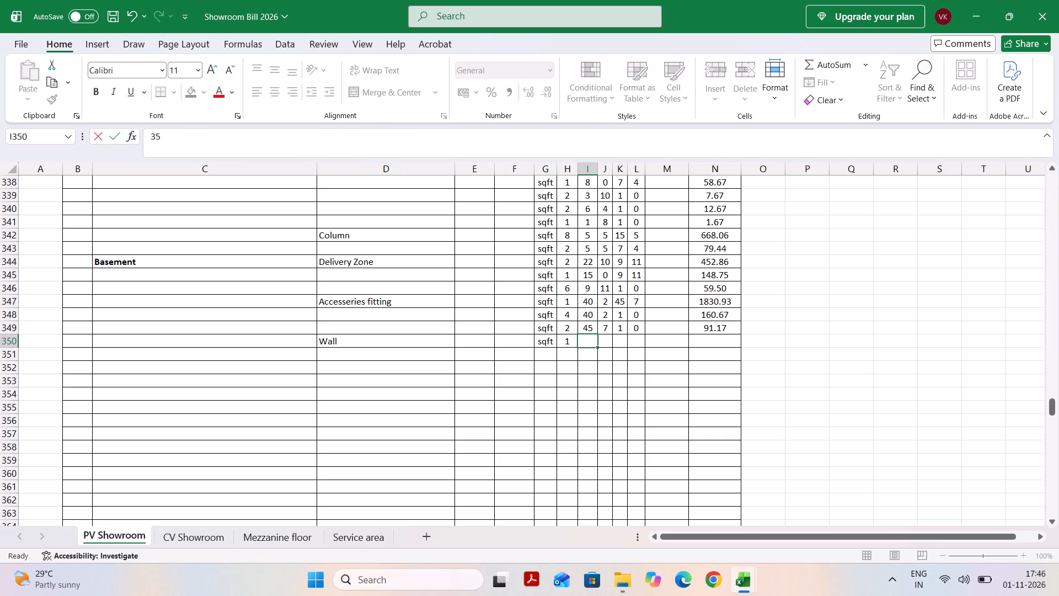
pyautogui.press('1')
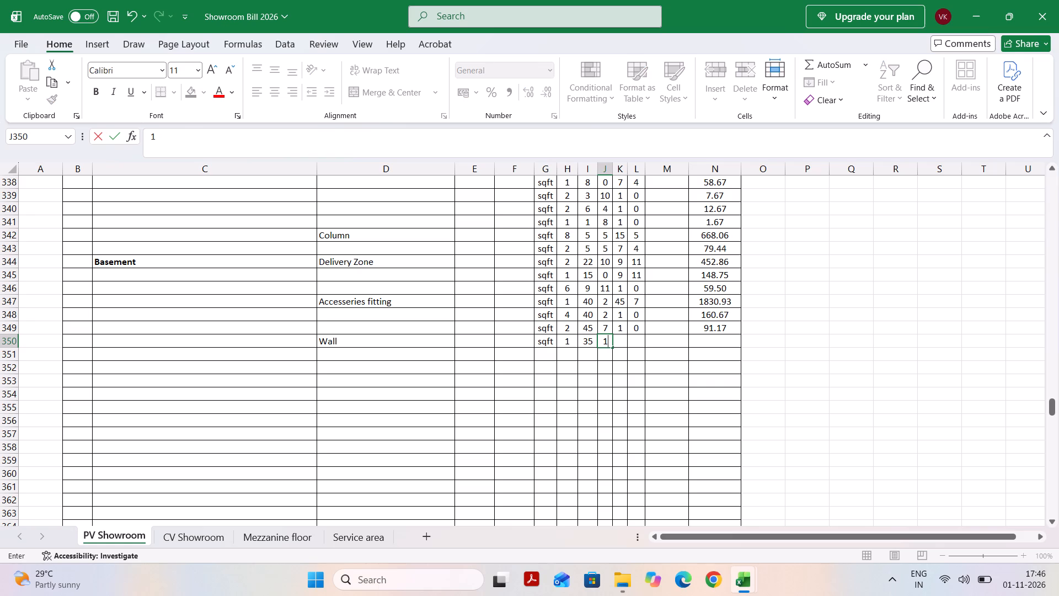
pyautogui.press('BackSpace')
pyautogui.press('Tab')
pyautogui.press('0')
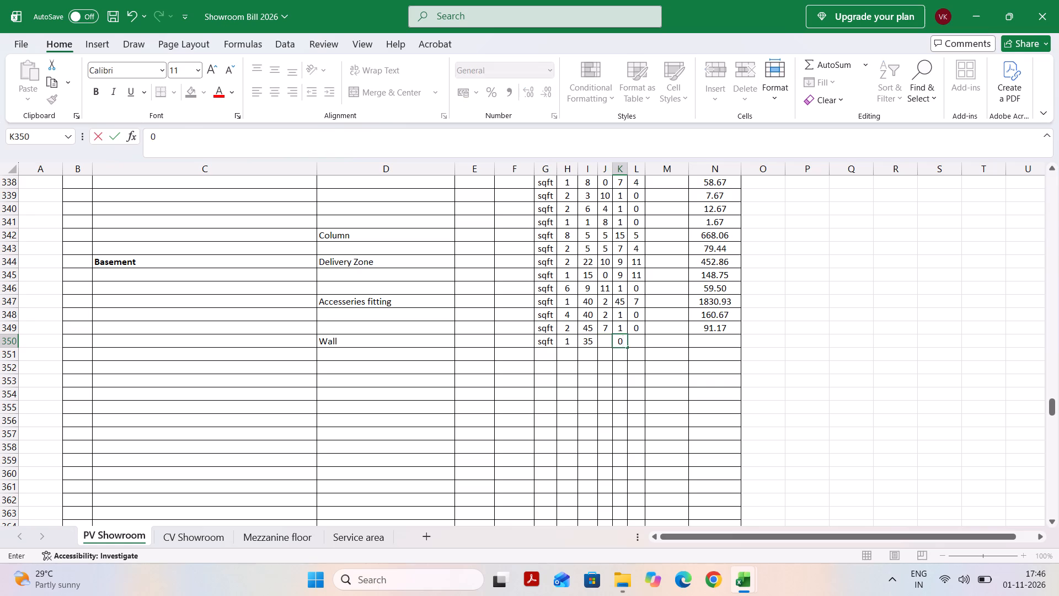
pyautogui.hotkey('shift', 'Tab')
pyautogui.press('0')
pyautogui.press('Tab')
pyautogui.write('11')
pyautogui.press('Tab')
pyautogui.press('3')
pyautogui.press('Tab')
pyautogui.press('Return')
# Fill in row 351 below Wall with unit sqft, quantity 2, and dimensions 11, 3, 1 and 0.
pyautogui.press('Tab')
pyautogui.press('Tab')
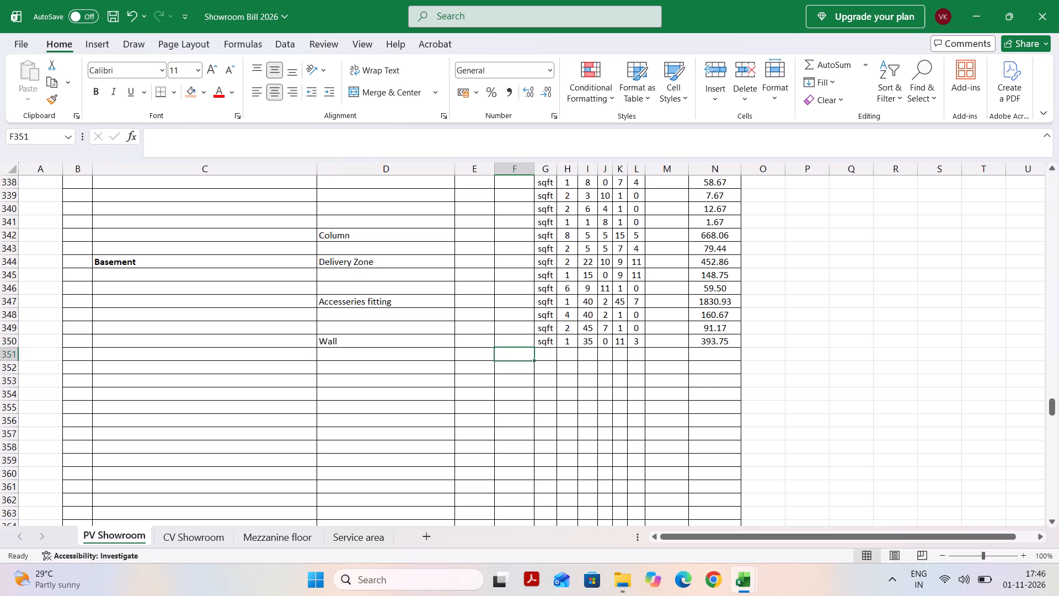
pyautogui.press('Tab')
pyautogui.write('sq')
pyautogui.press('Tab')
pyautogui.press('1')
pyautogui.press('Tab')
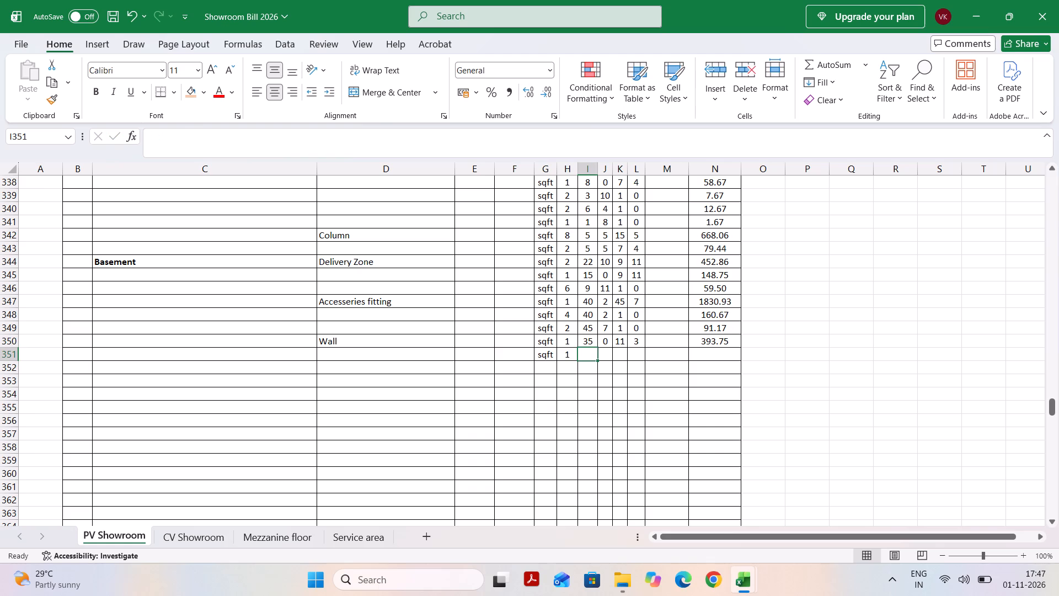
pyautogui.hotkey('shift', 'Tab')
pyautogui.press('2')
pyautogui.press('Tab')
pyautogui.write('11')
pyautogui.press('Tab')
pyautogui.press('2')
pyautogui.press('BackSpace')
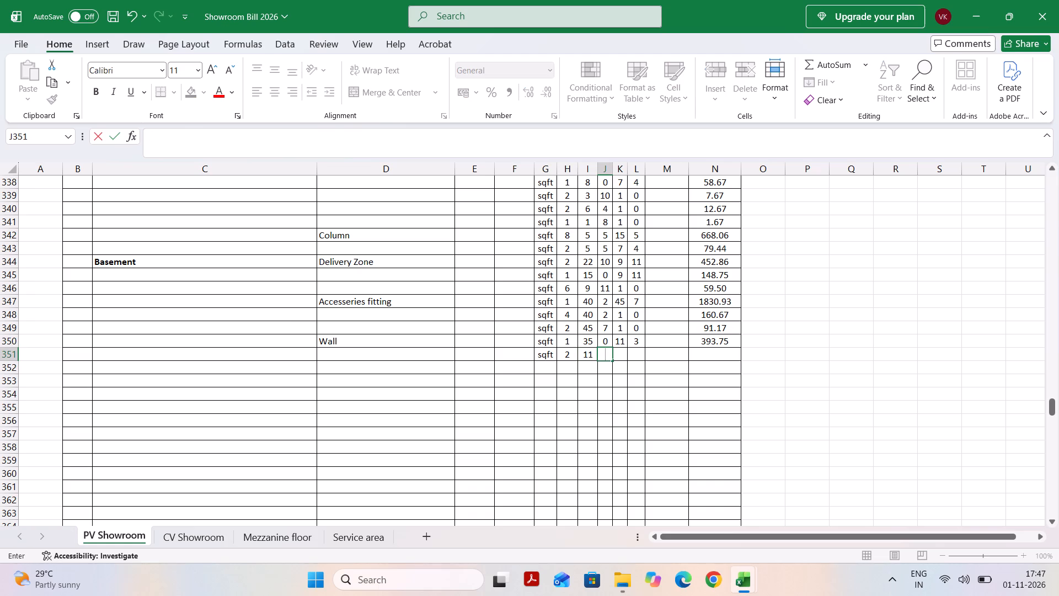
pyautogui.press('3')
pyautogui.press('Tab')
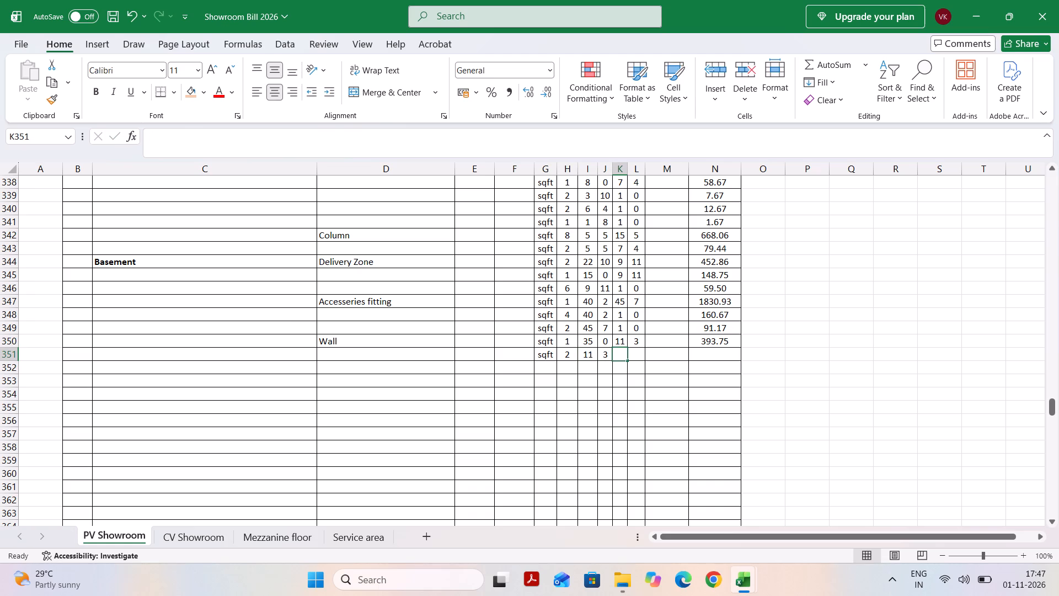
pyautogui.press('1')
pyautogui.press('Tab')
pyautogui.press('0')
pyautogui.press('Tab')
pyautogui.press('Return')
# Fill in row 352 with unit sqft, quantity 2, and dimensions 5, 5, 11 and 3.
pyautogui.press('Tab')
pyautogui.press('Tab')
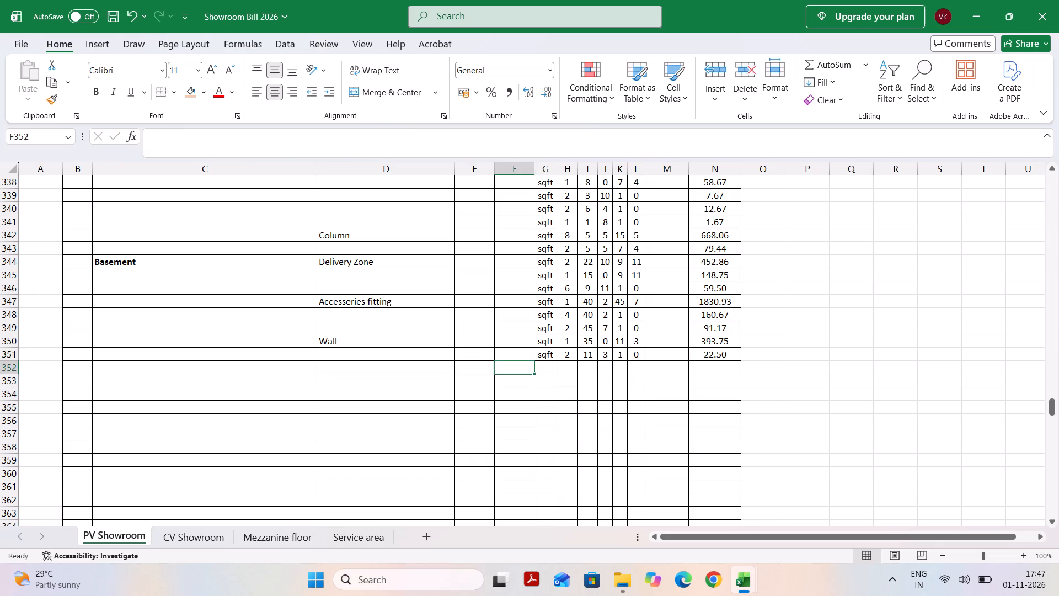
pyautogui.press('Tab')
pyautogui.write('sq')
pyautogui.press('Tab')
pyautogui.press('1')
pyautogui.press('Tab')
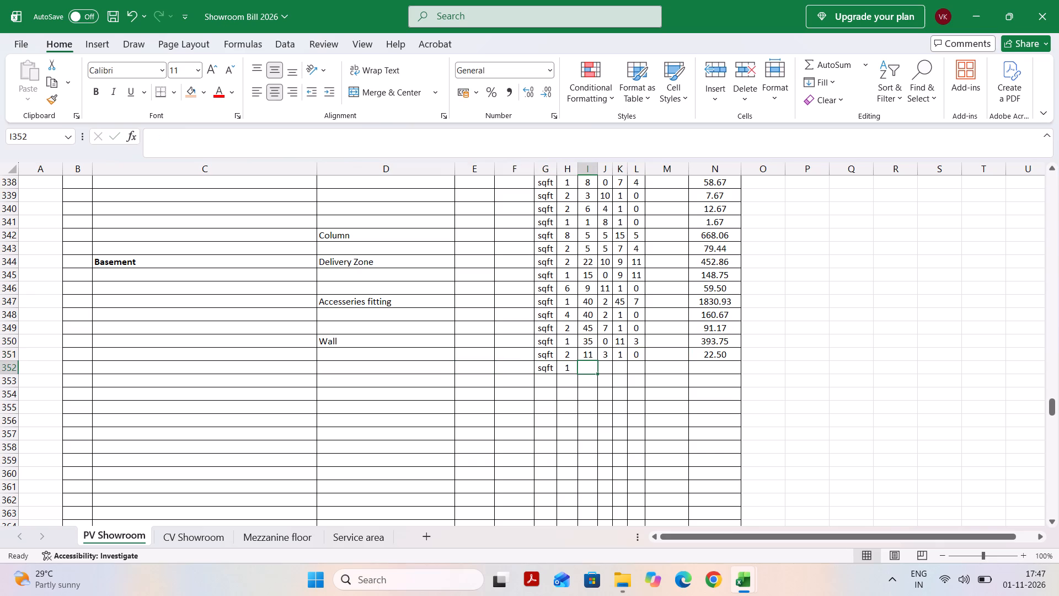
pyautogui.hotkey('shift', 'Tab')
pyautogui.press('2')
pyautogui.press('Tab')
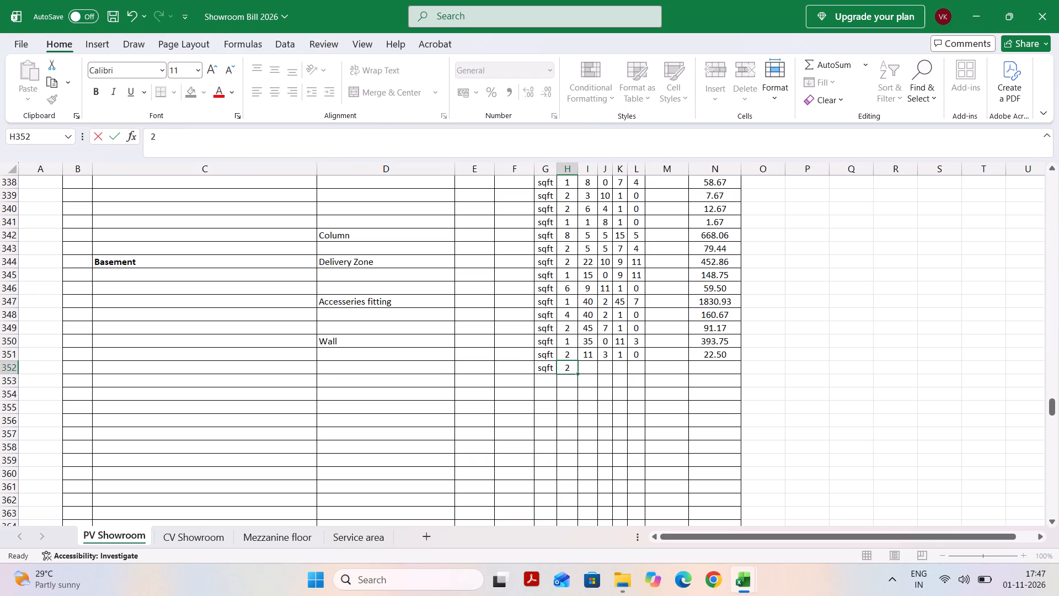
pyautogui.press('5')
pyautogui.press('Tab')
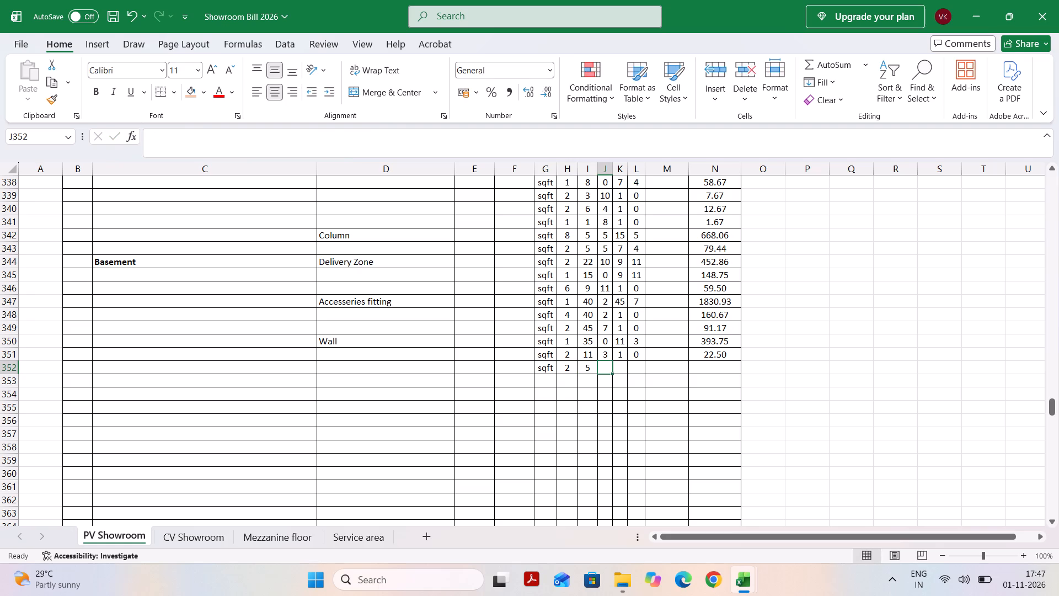
pyautogui.press('5')
pyautogui.press('Tab')
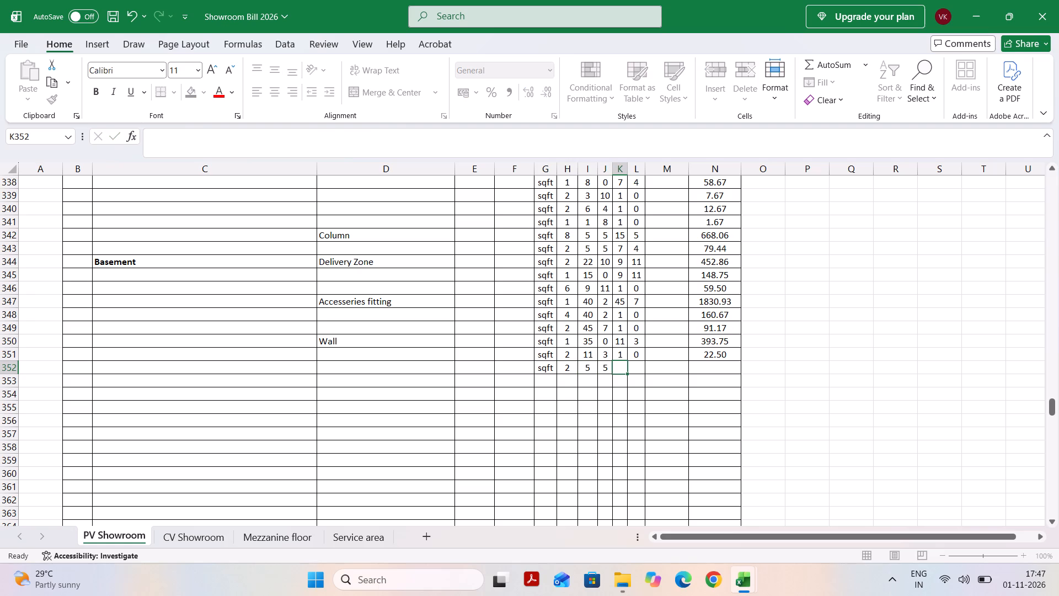
pyautogui.write('11')
pyautogui.press('Tab')
pyautogui.press('3')
pyautogui.press('Tab')
pyautogui.press('Return')
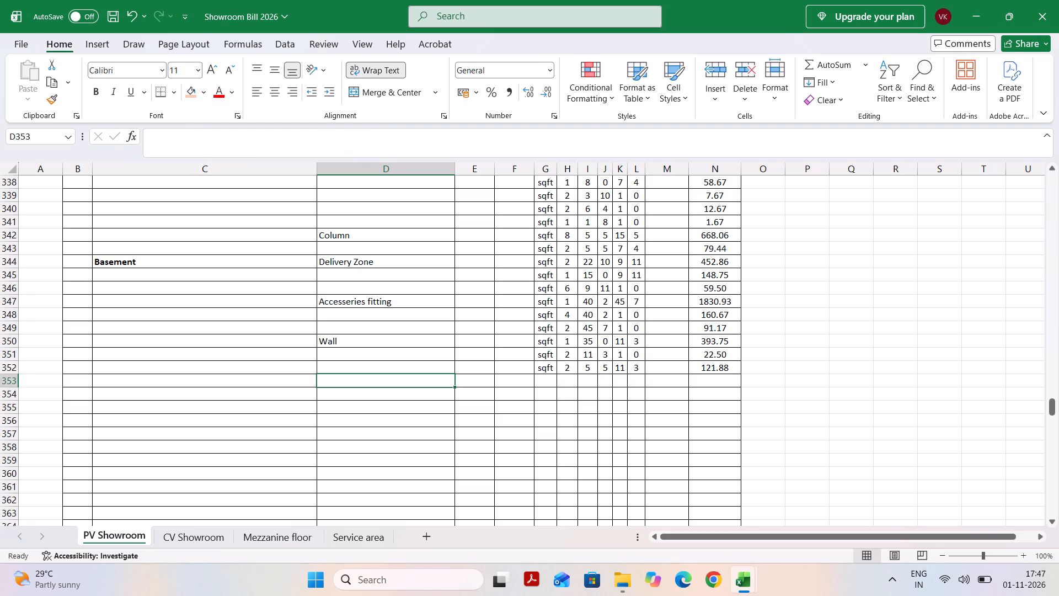
# Enter the location name Column in cell D352 for the newly filled measurement row.
pyautogui.press('Up')
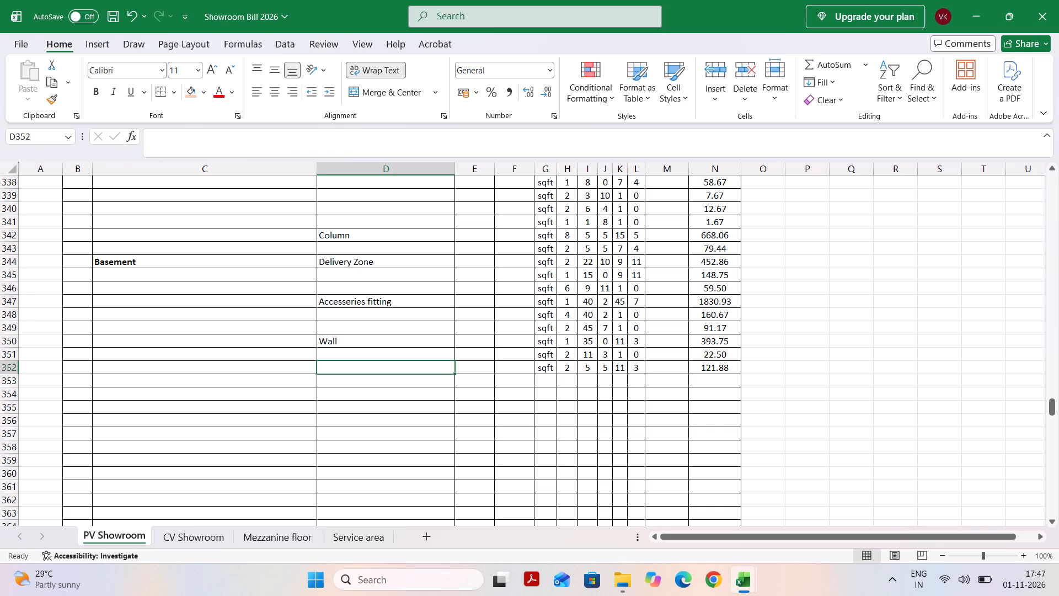
pyautogui.hotkey('shift', 'c')
pyautogui.write('olumn')
pyautogui.press('Tab')
pyautogui.press('Return')
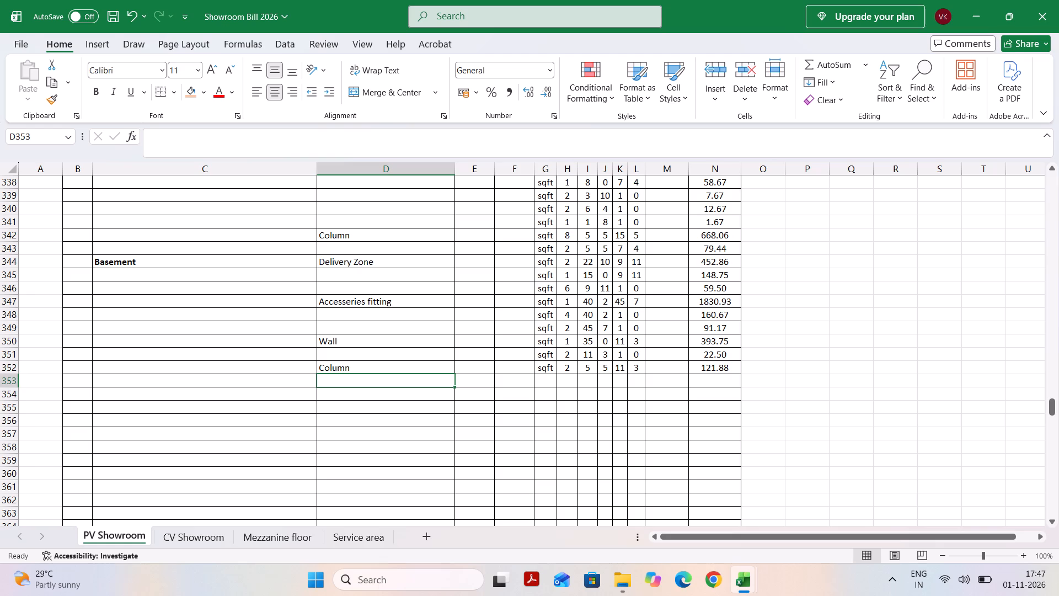
# Enter the location name Bathroom wall in cell D353, directly below the Column row.
pyautogui.write('Bathroo')
pyautogui.write('m')
pyautogui.press('space')
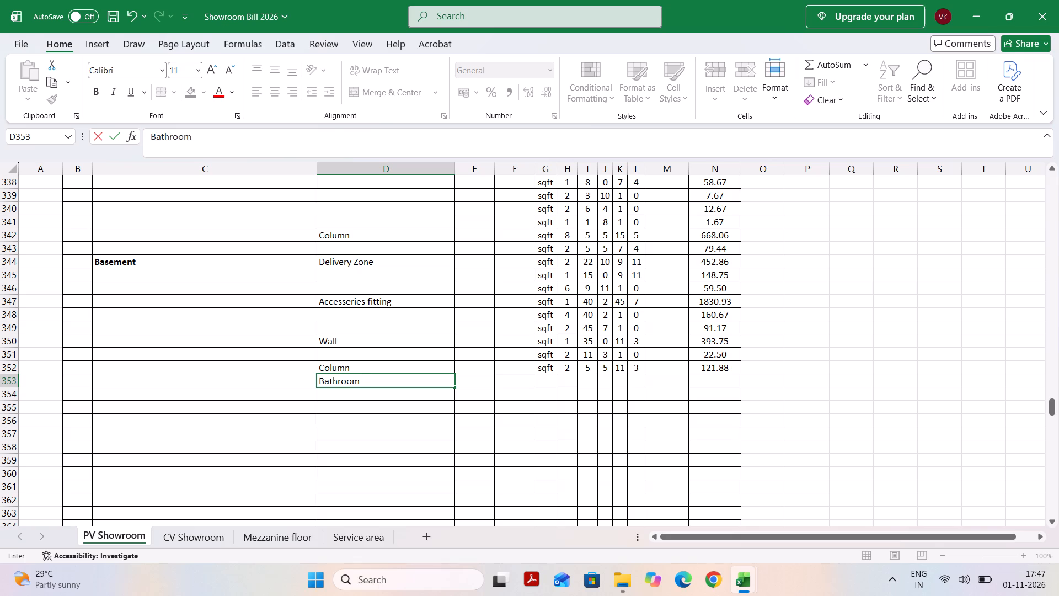
pyautogui.write('wall')
pyautogui.press('Tab')
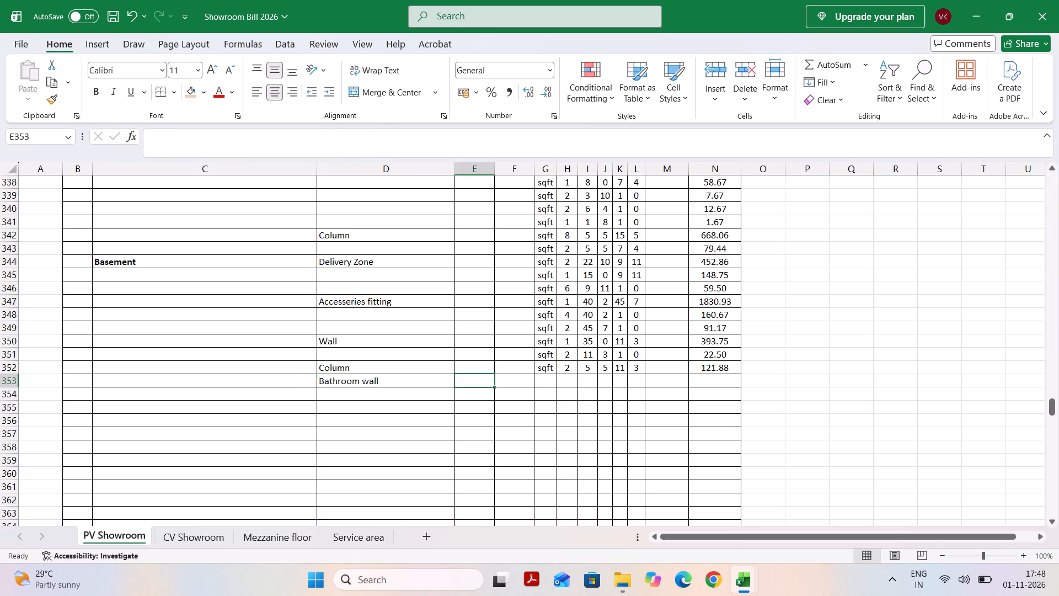
# Fill in the Bathroom wall row 353 with unit sqft, quantity 1, and dimensions 14, 4, 4 and 10.
pyautogui.press('Tab')
pyautogui.press('Tab')
pyautogui.write('sq')
pyautogui.press('Tab')
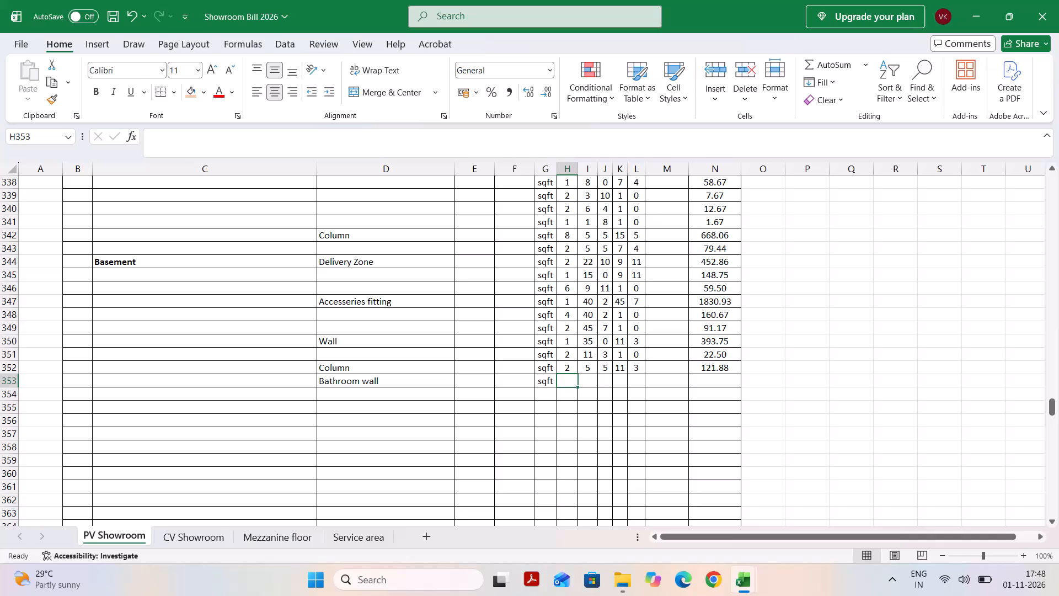
pyautogui.press('1')
pyautogui.press('Tab')
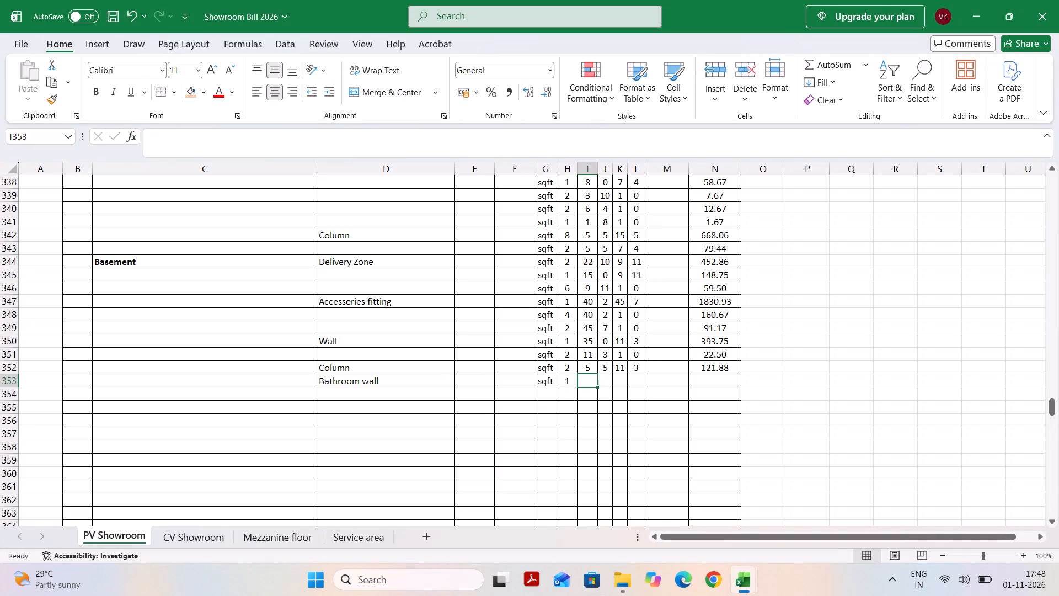
pyautogui.write('14')
pyautogui.press('Tab')
pyautogui.press('4')
pyautogui.press('Tab')
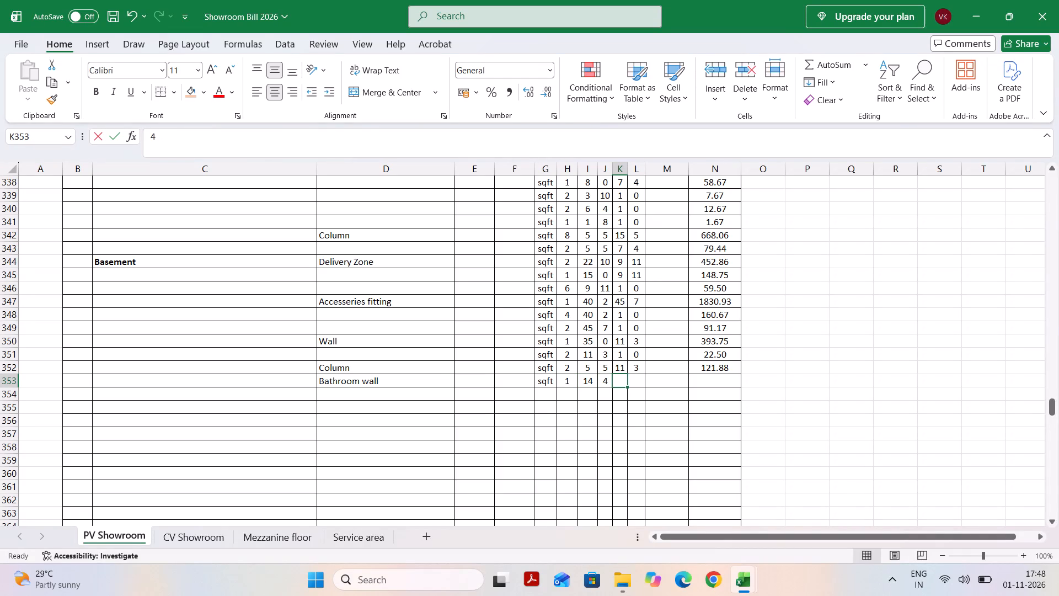
pyautogui.press('4')
pyautogui.press('Tab')
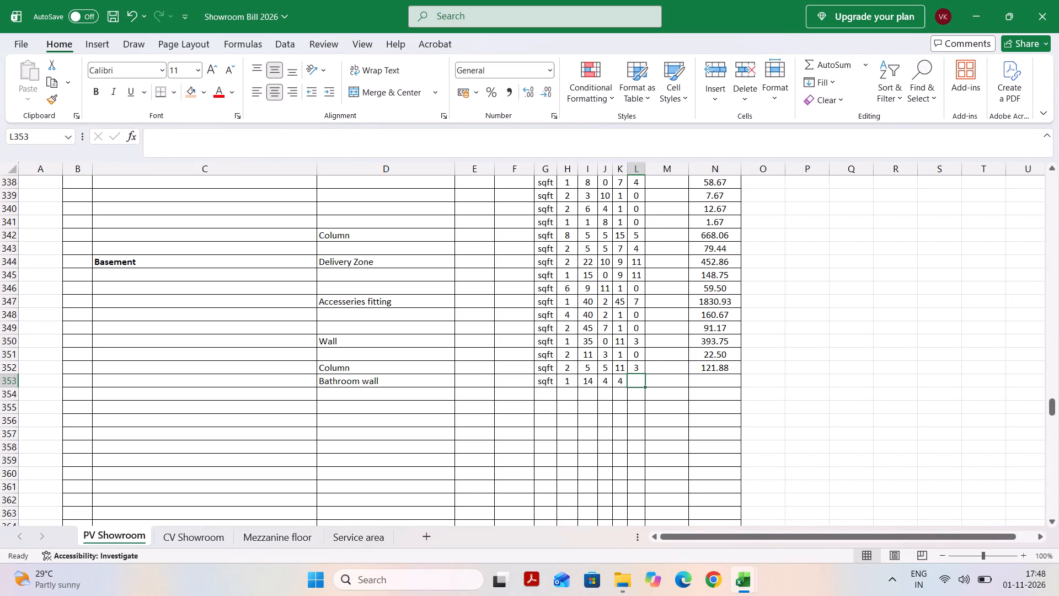
pyautogui.write('10')
pyautogui.press('Tab')
pyautogui.press('Return')
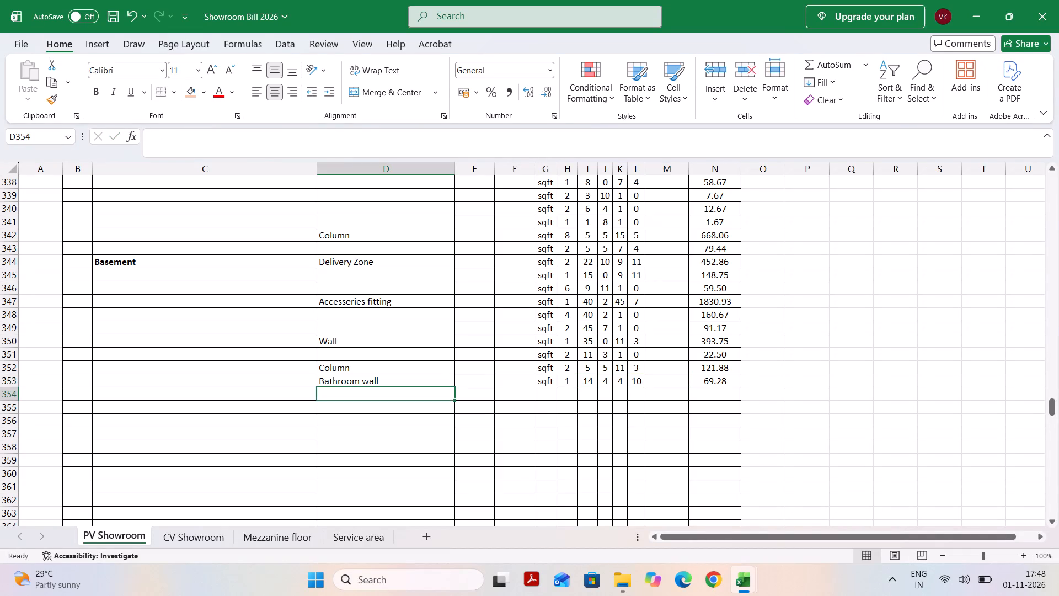
# Switch to the desktop and open the Kuro application.
pyautogui.click(1056, 576)
pyautogui.doubleClick(82, 493)
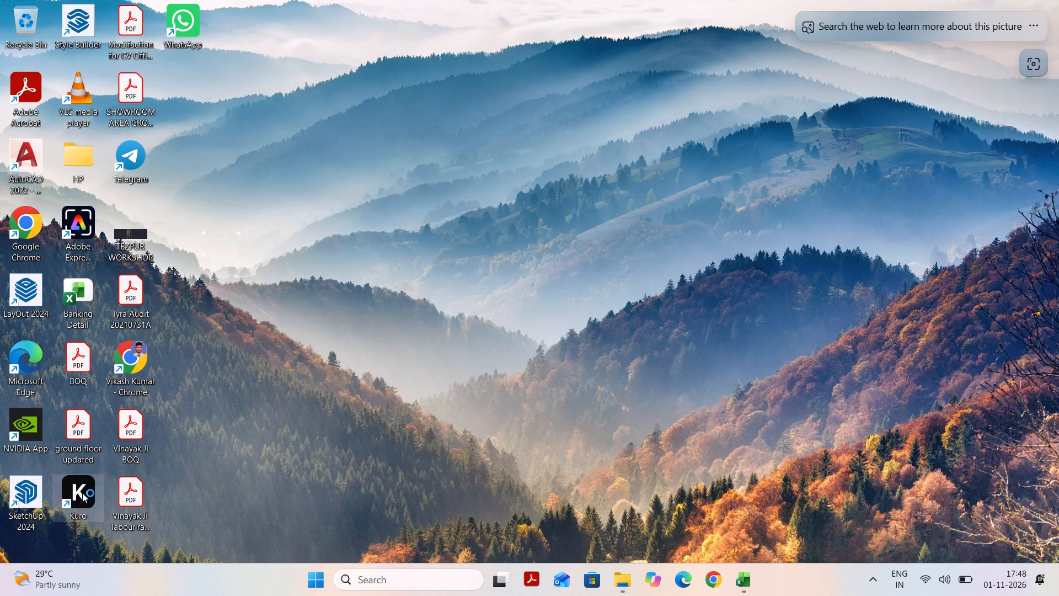
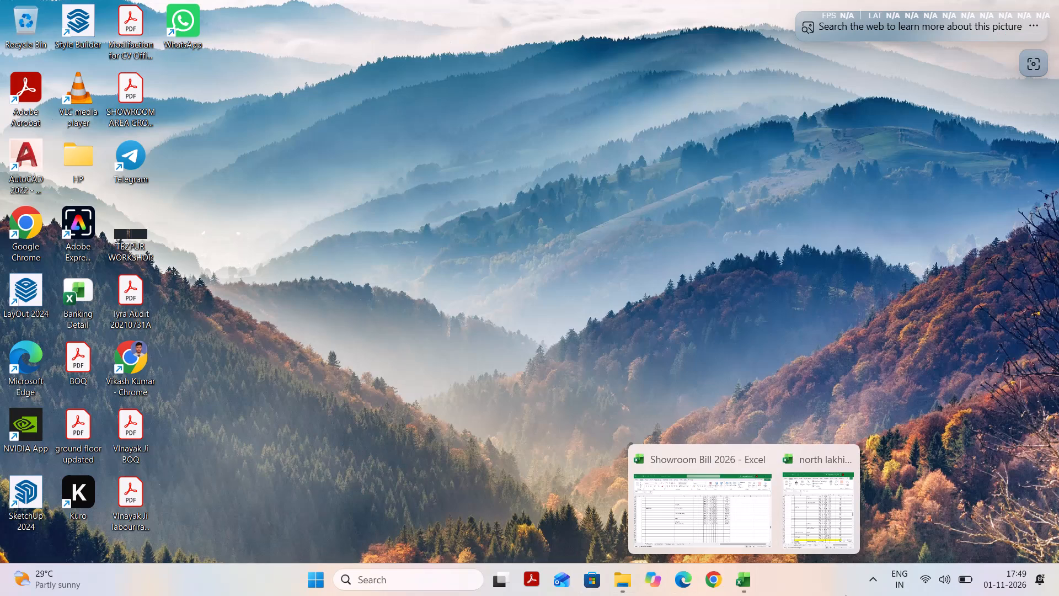
# Show the desktop with all open windows out of the way.
pyautogui.click(1058, 593)
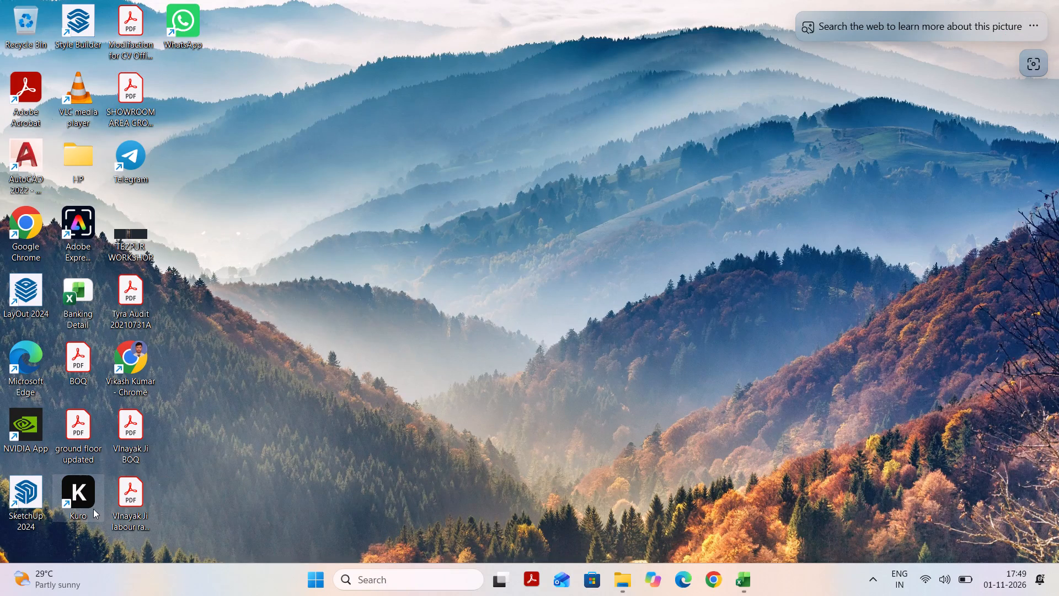